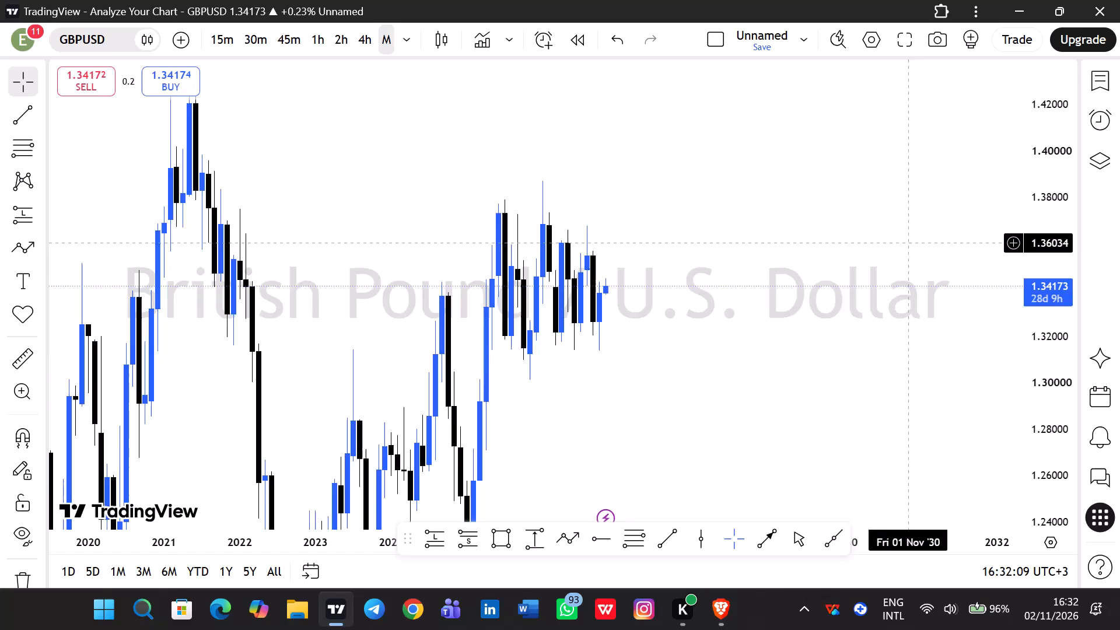
Draw a horizontal ray on the monthly chart from the low of the latest black candle, at about 1.32032.
drag(839, 245, 909, 238)
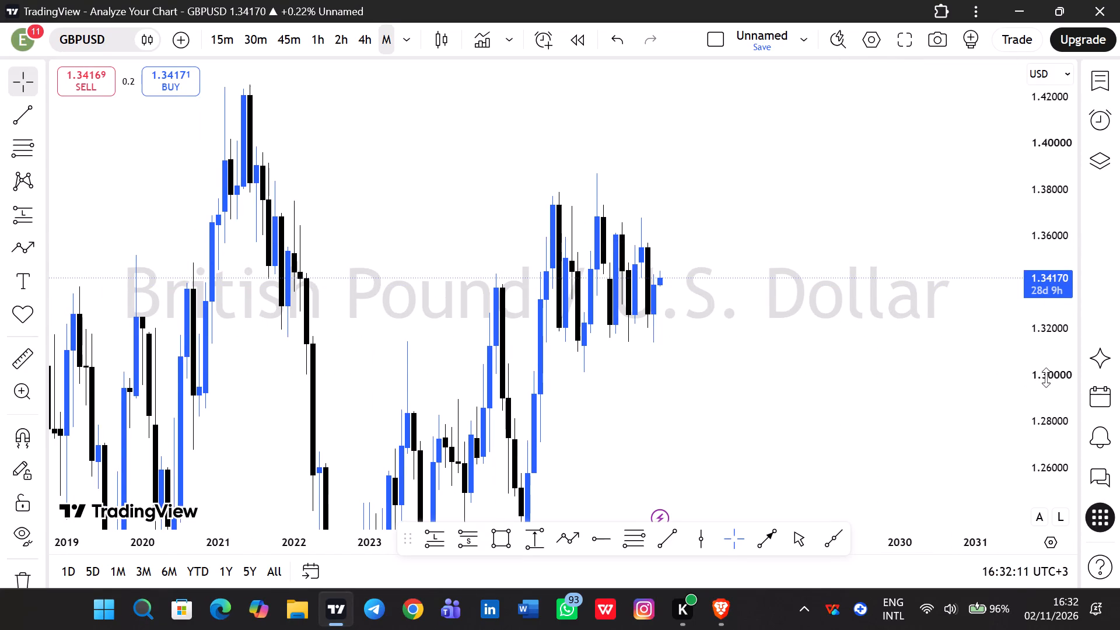
scroll(1043, 363, up, 14)
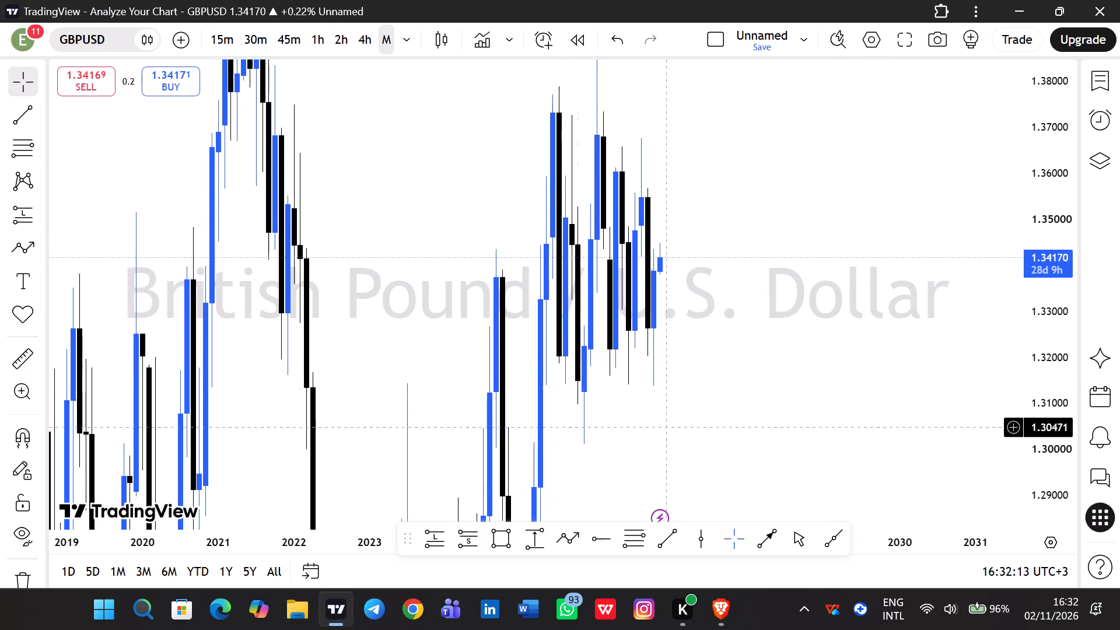
click(603, 535)
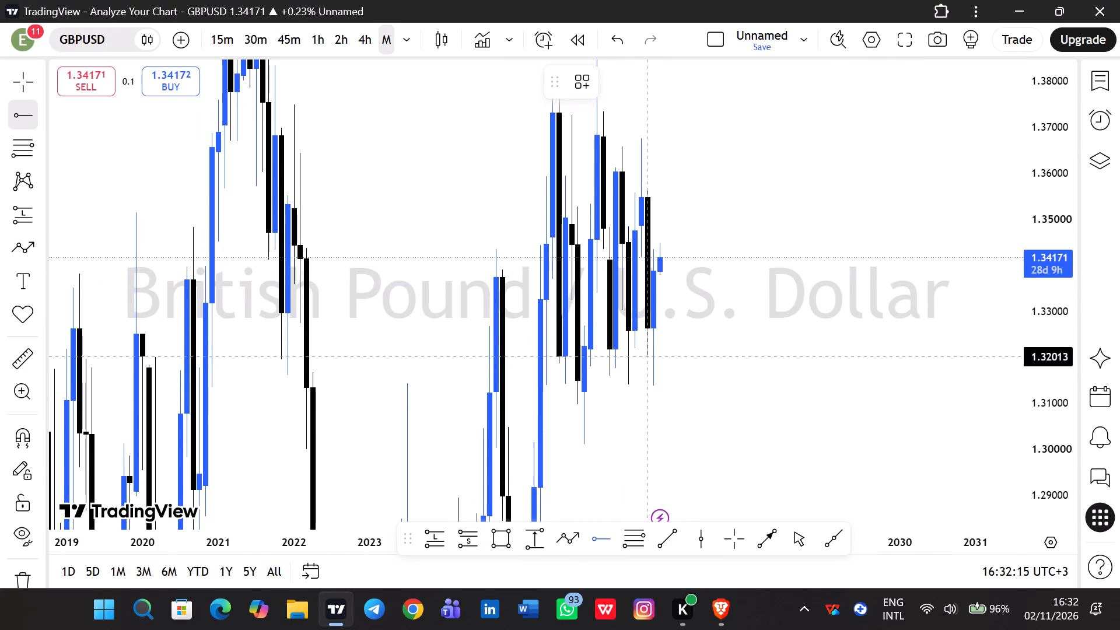
click(647, 355)
click(681, 379)
Draw a second horizontal ray from the wick high of the blue candle just before that black candle, at about 1.36772.
drag(721, 400, 726, 447)
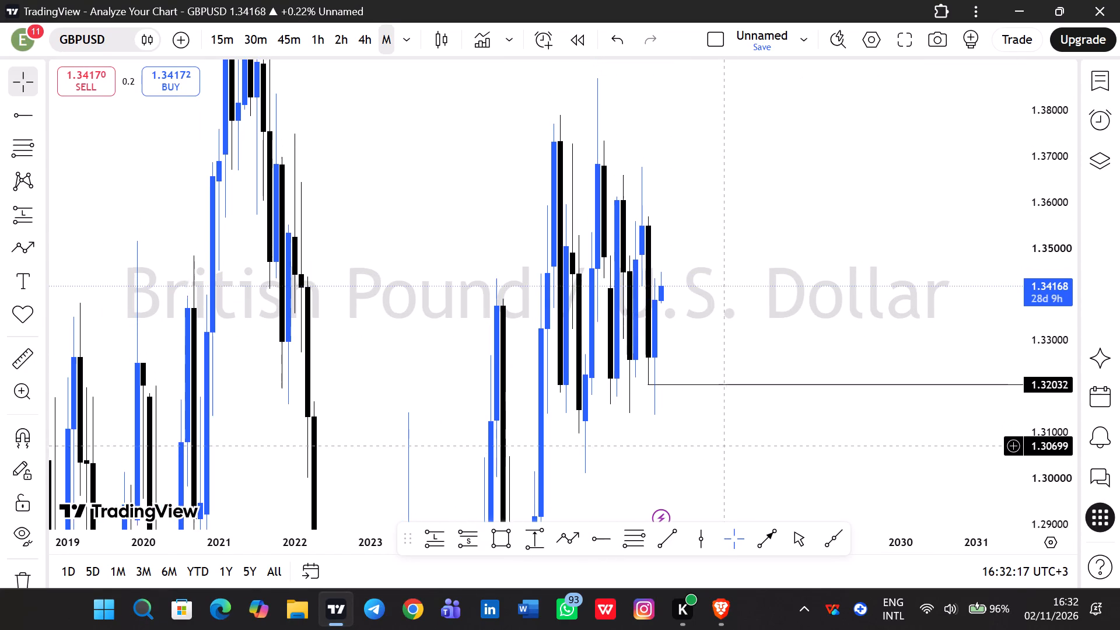
drag(726, 447, 725, 447)
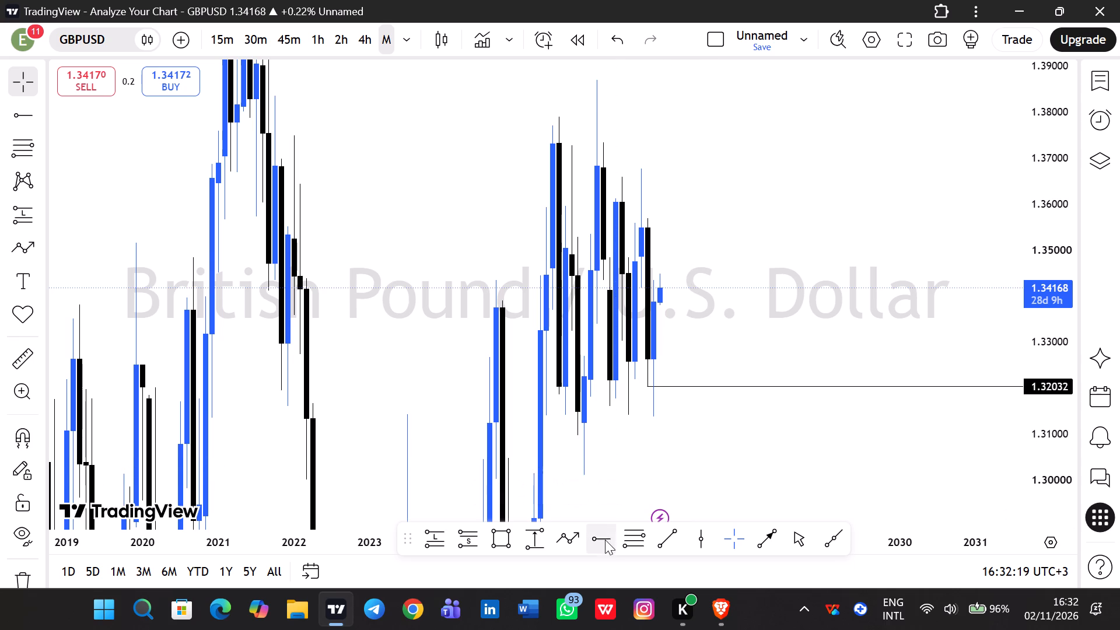
click(605, 540)
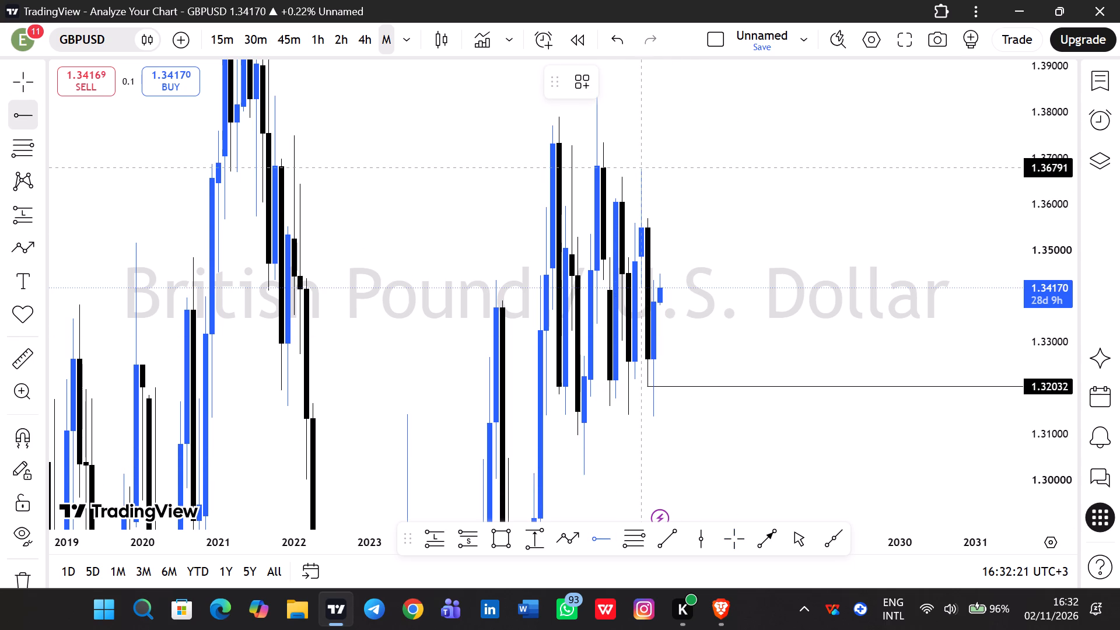
click(641, 167)
click(698, 184)
click(714, 167)
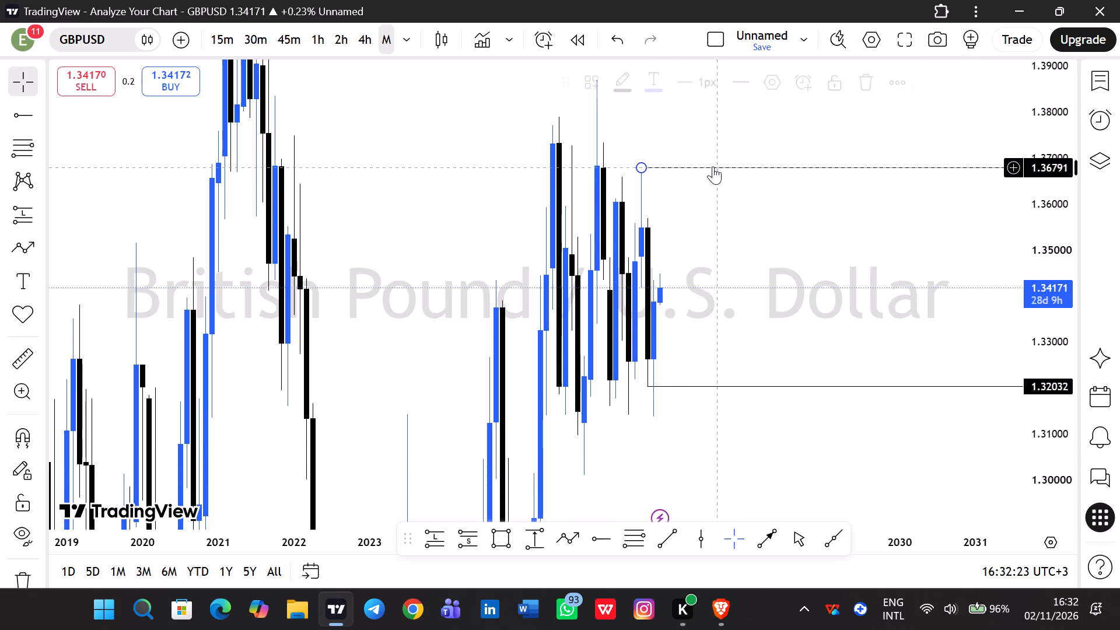
click(713, 209)
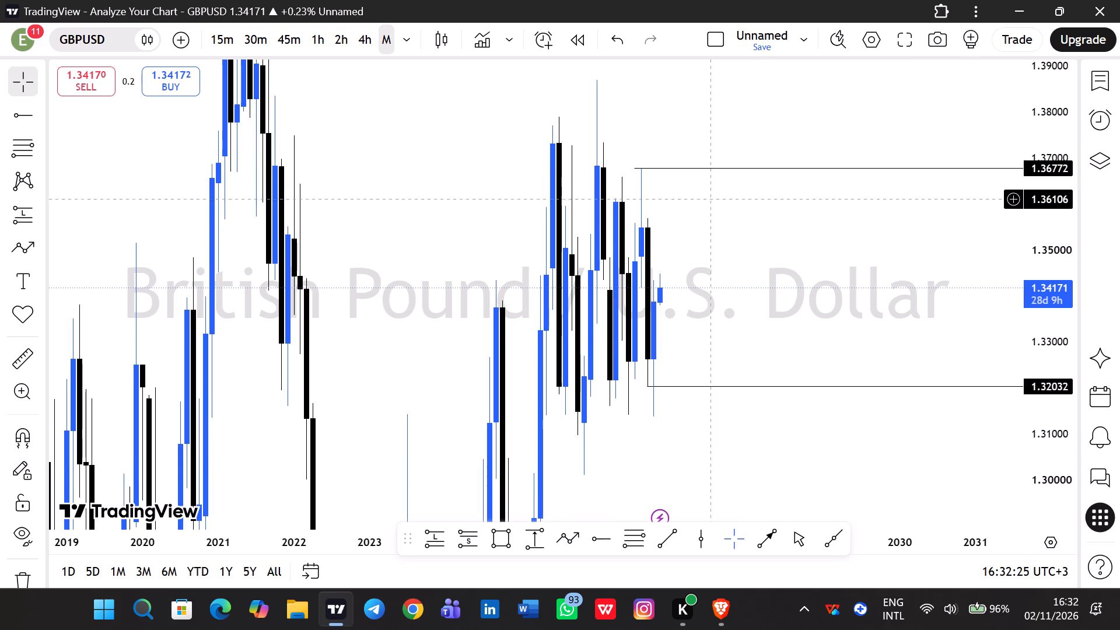
click(688, 169)
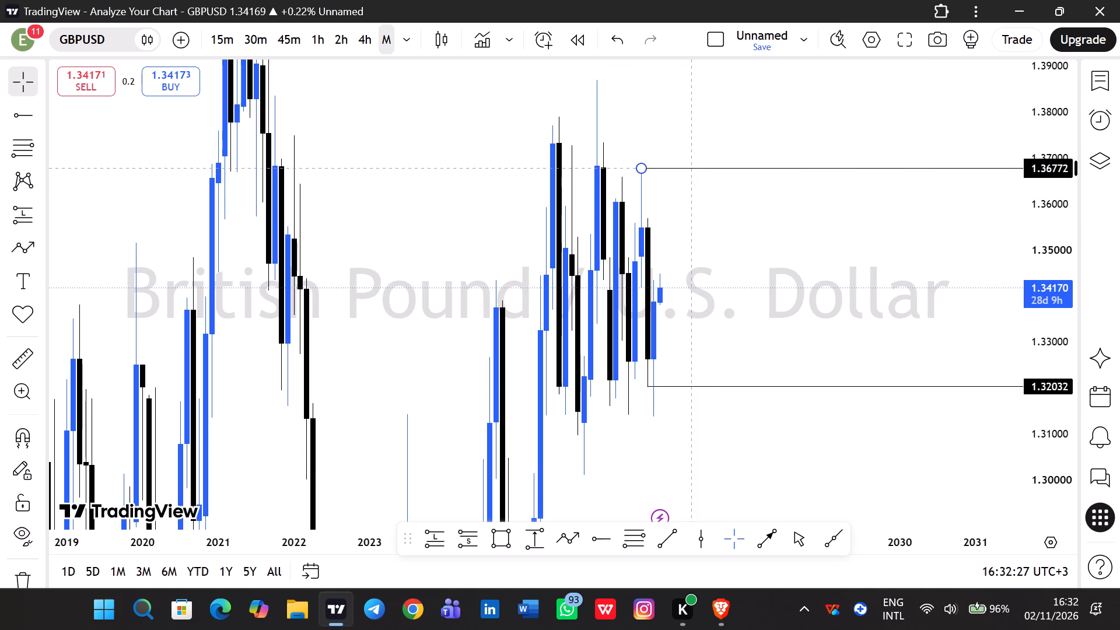
click(694, 204)
Apply the PMH drawing template to the upper ray at 1.36772.
click(703, 168)
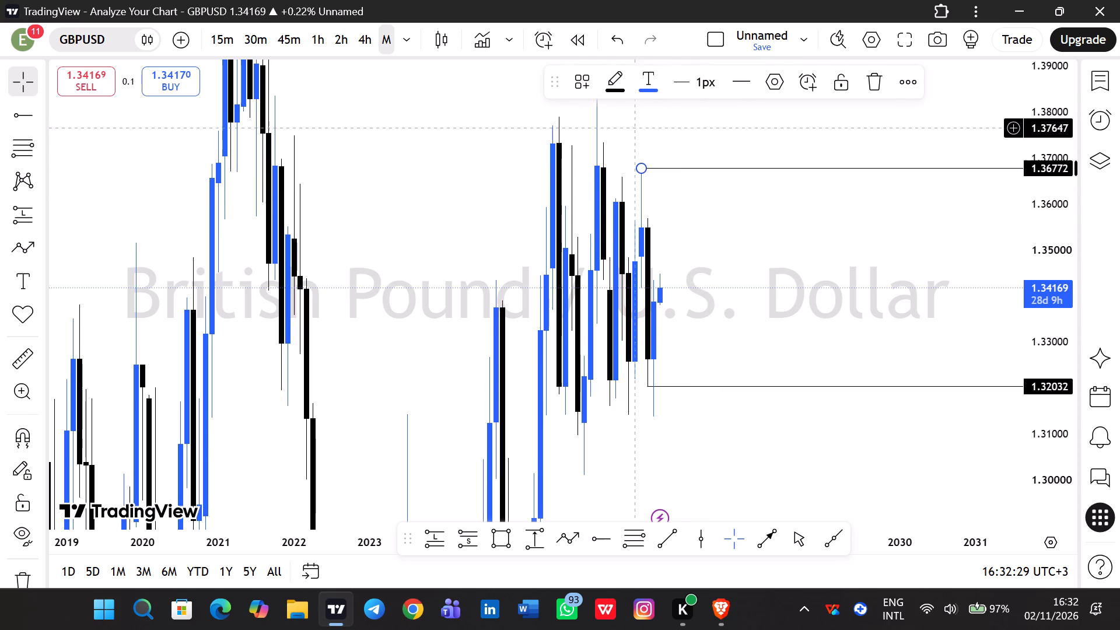
click(593, 90)
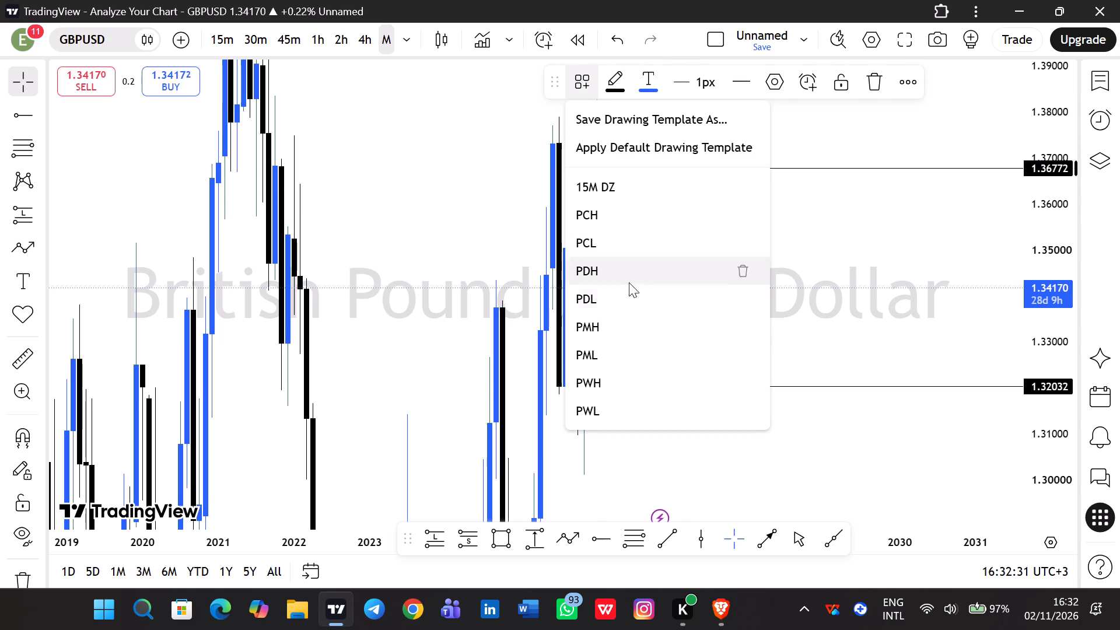
click(638, 328)
Apply the PML drawing template to the lower ray at 1.32032.
click(717, 386)
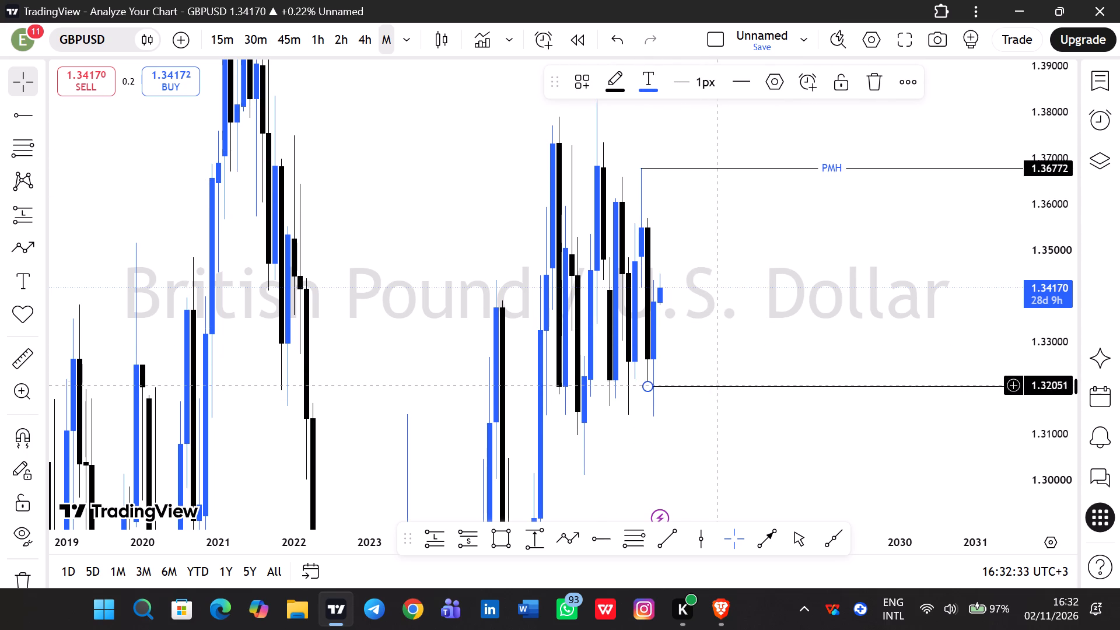
click(588, 91)
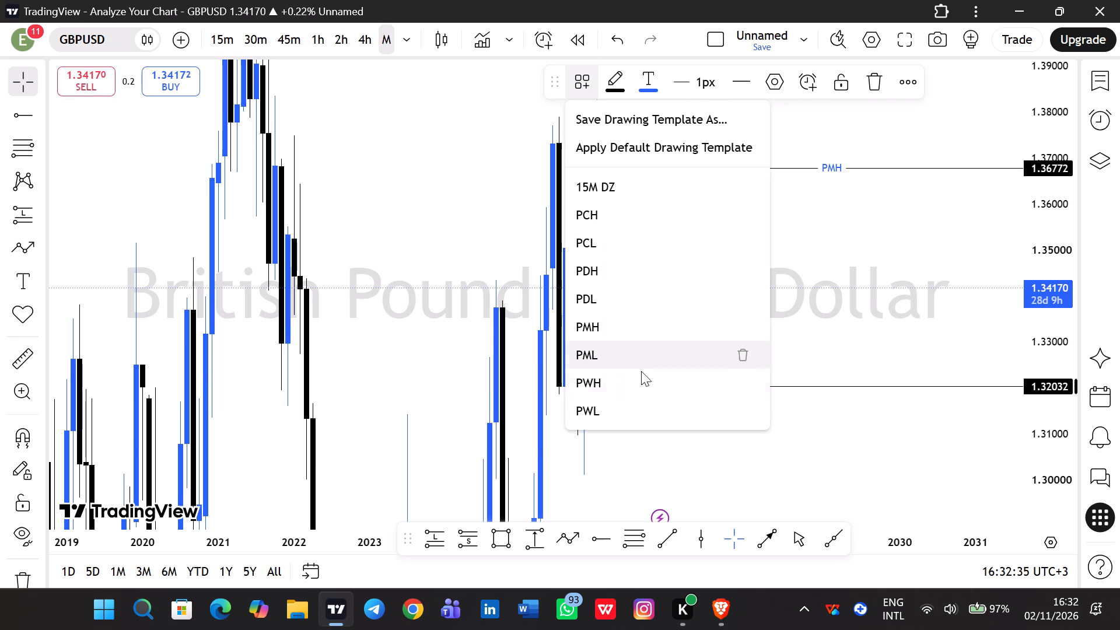
click(627, 408)
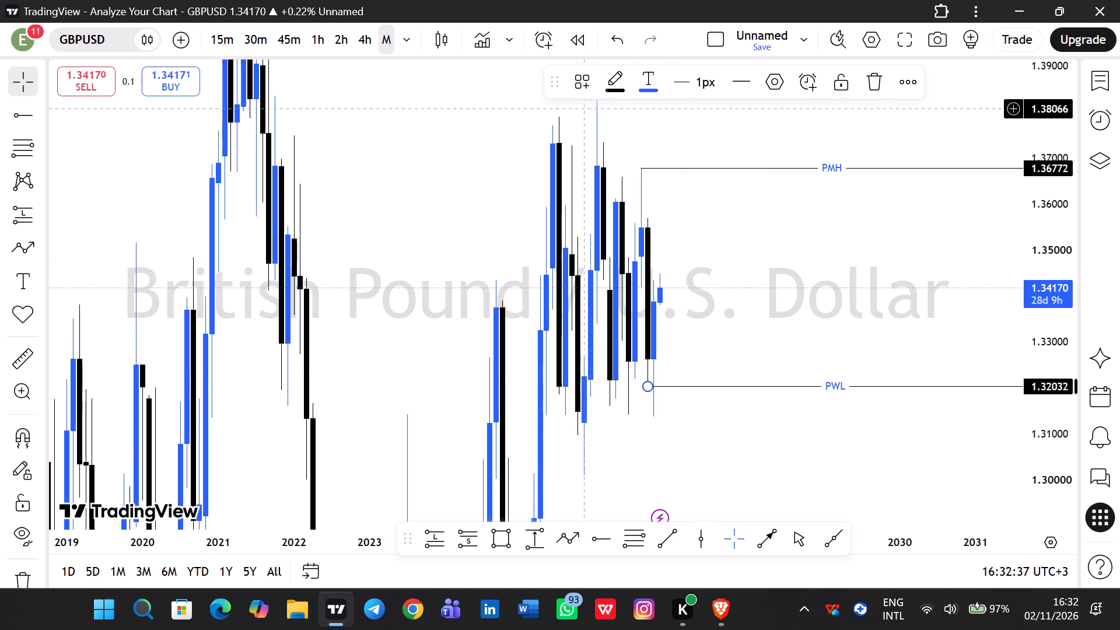
click(580, 90)
click(606, 353)
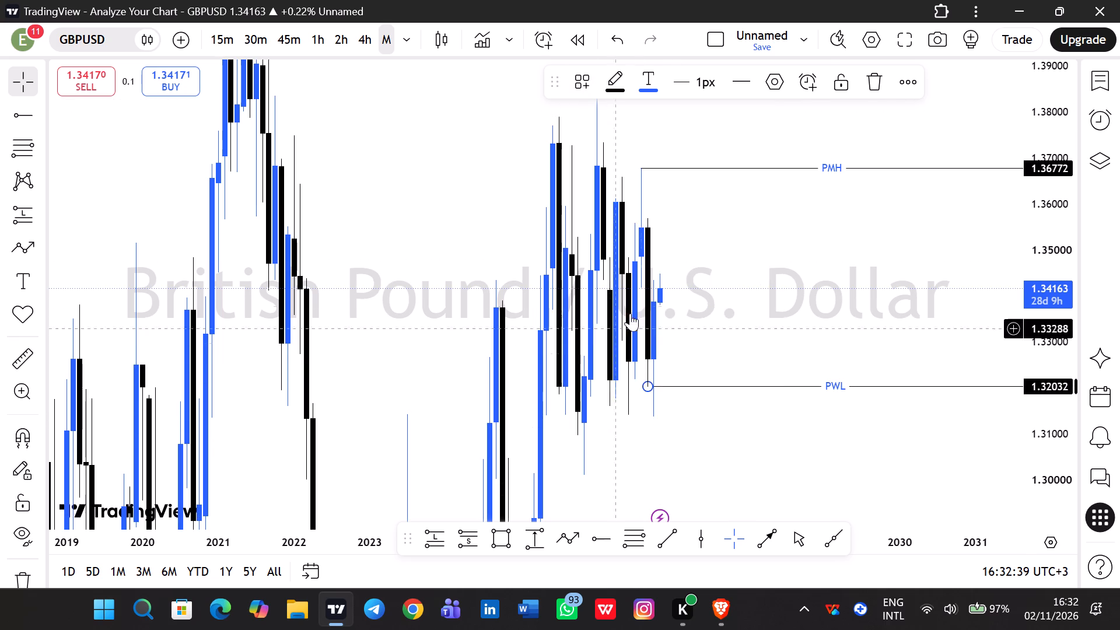
click(831, 285)
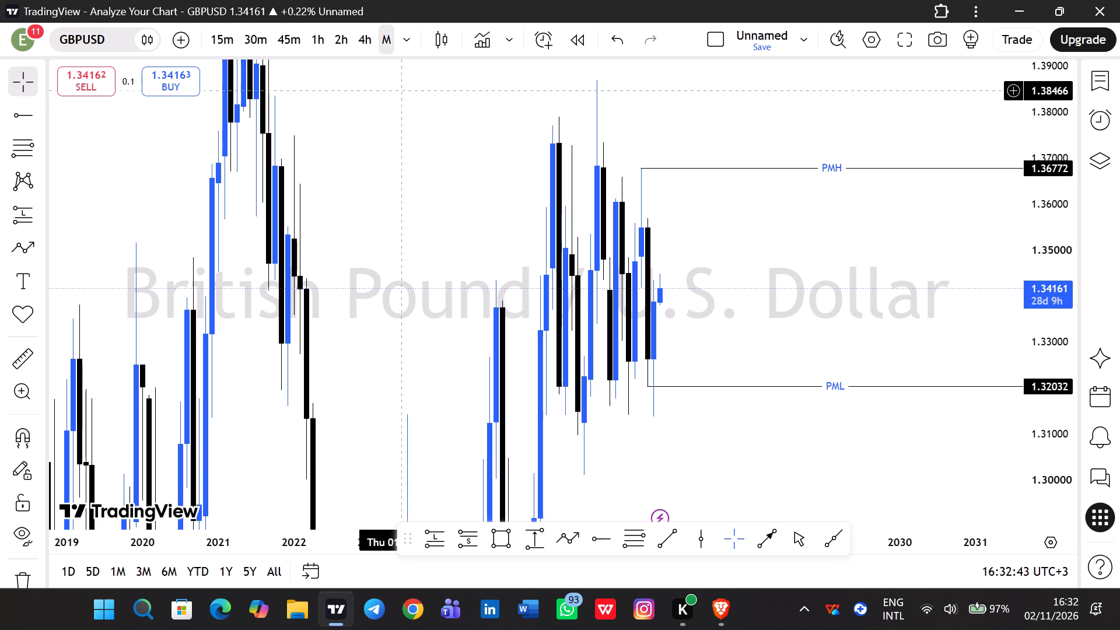
Switch the chart to the weekly timeframe and examine the price action around the PMH and PML levels.
click(402, 41)
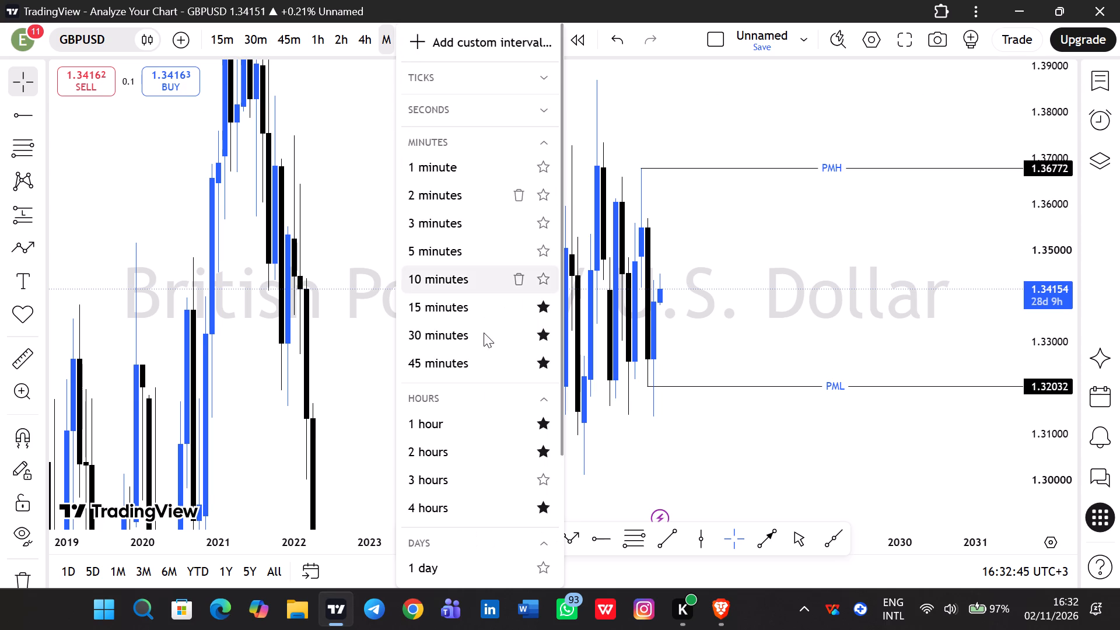
scroll(481, 473, down, 1)
click(466, 496)
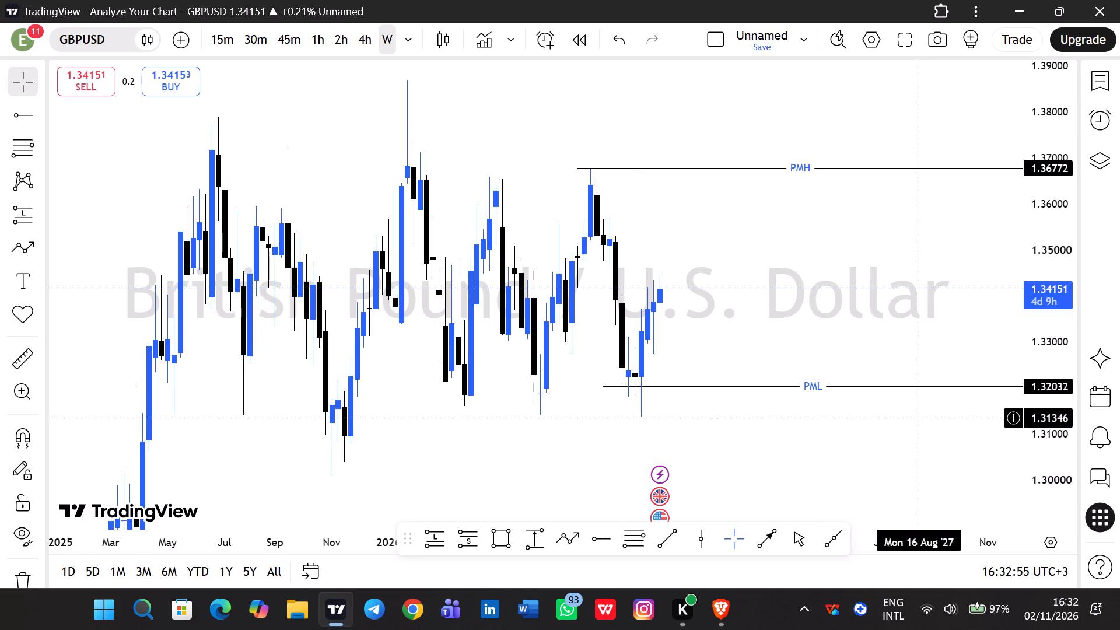
scroll(915, 418, down, 1)
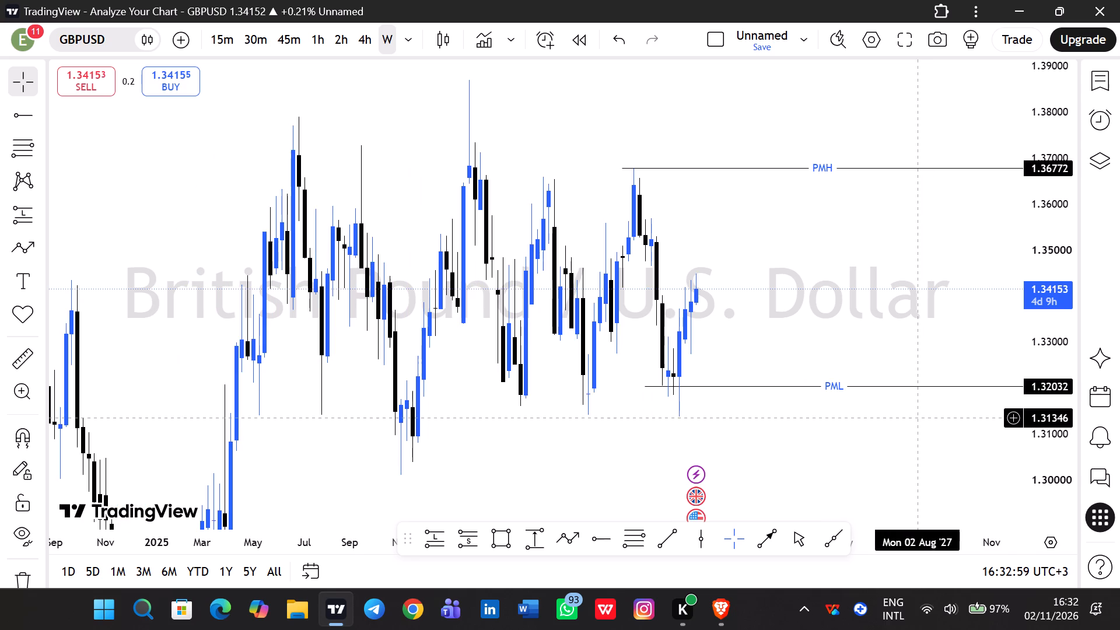
scroll(917, 418, up, 1)
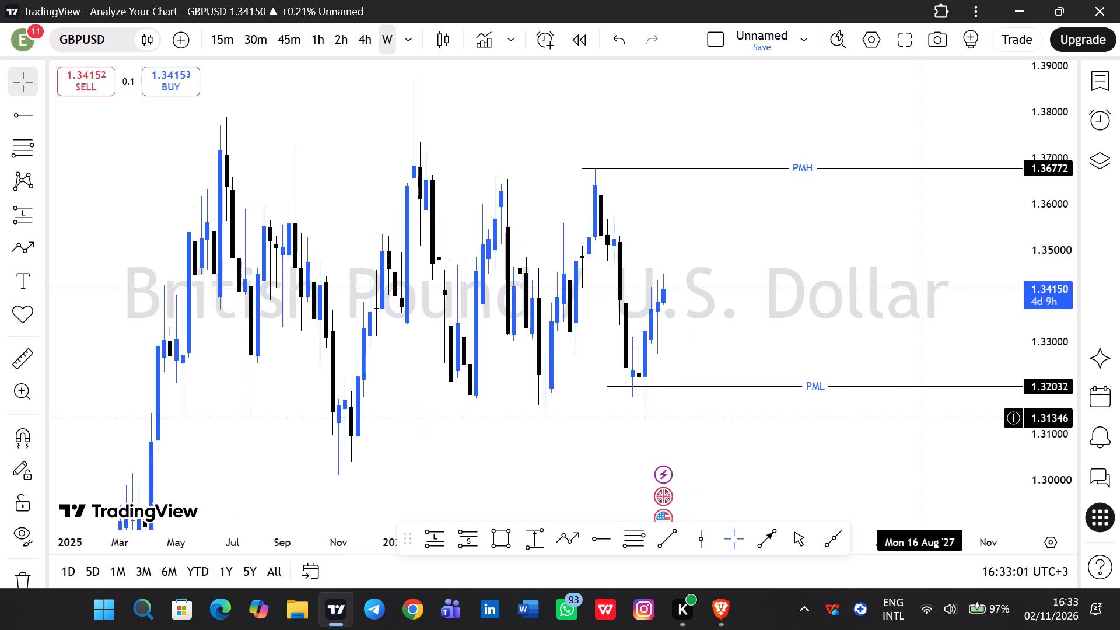
drag(825, 335, 964, 309)
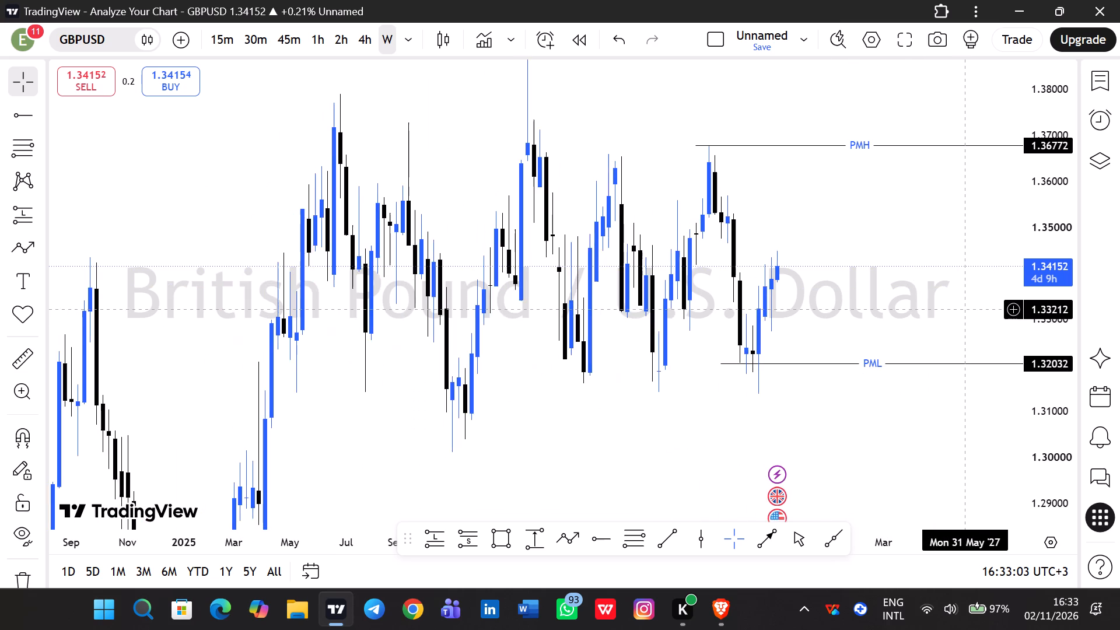
drag(964, 309, 935, 293)
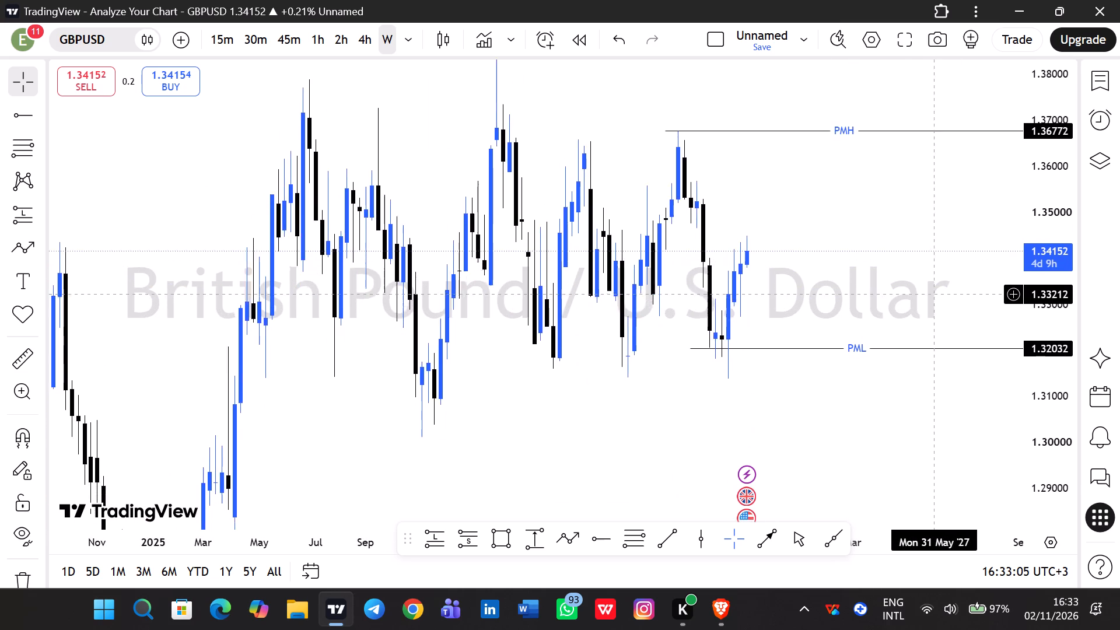
drag(935, 293, 948, 279)
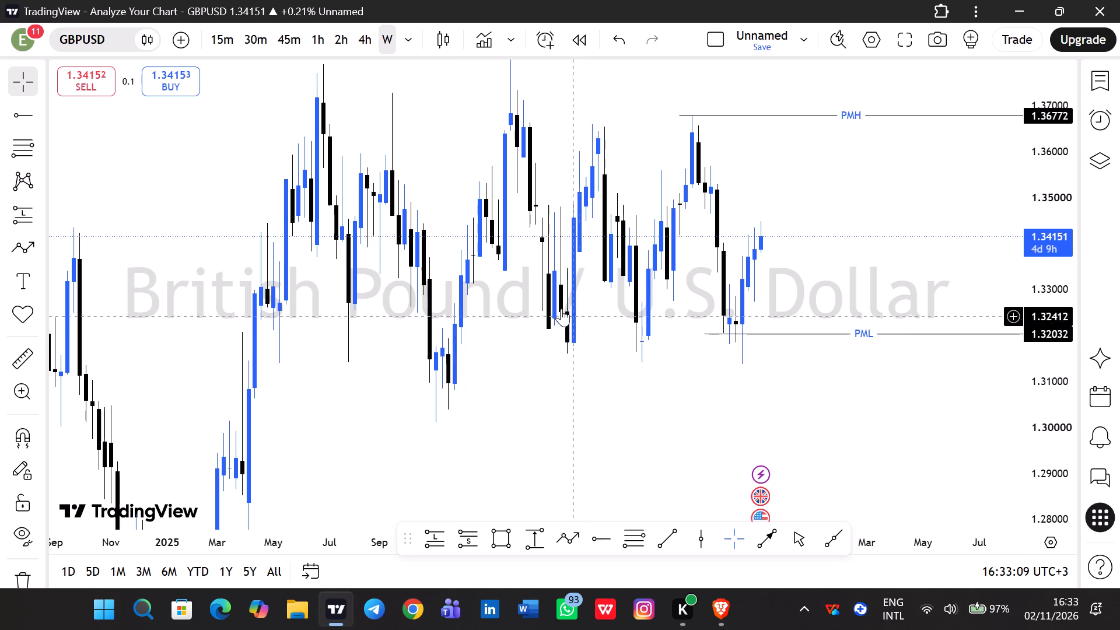
Switch the chart to the daily timeframe.
click(409, 43)
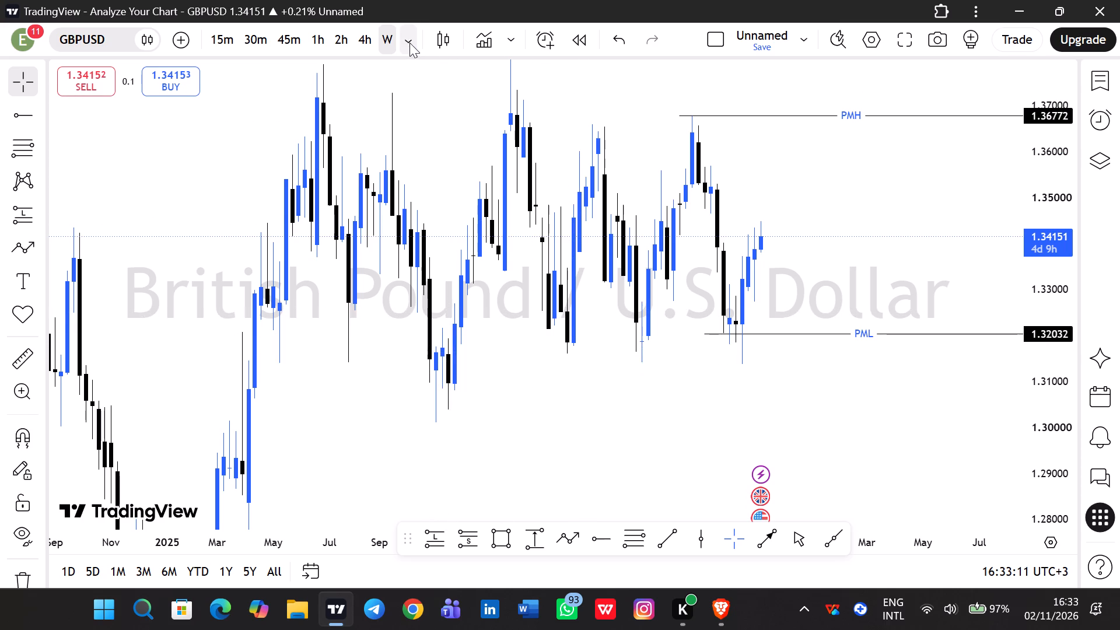
click(441, 568)
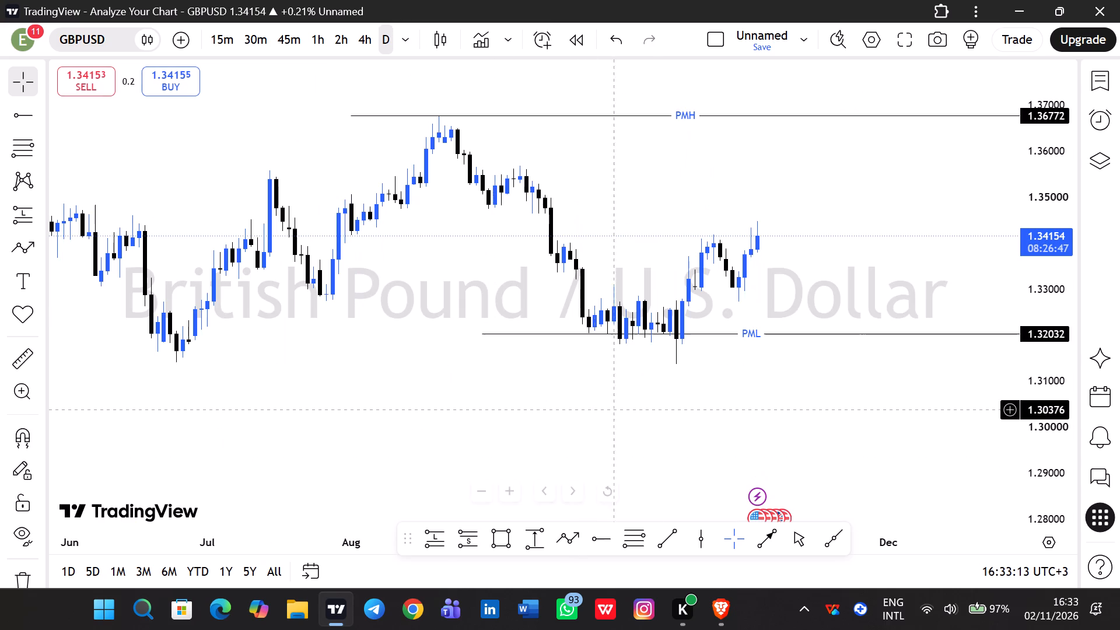
Draw a rectangle above the PML line from about 1.3255 to 1.332, extending from the sell-off to the current candle.
scroll(1047, 406, up, 2)
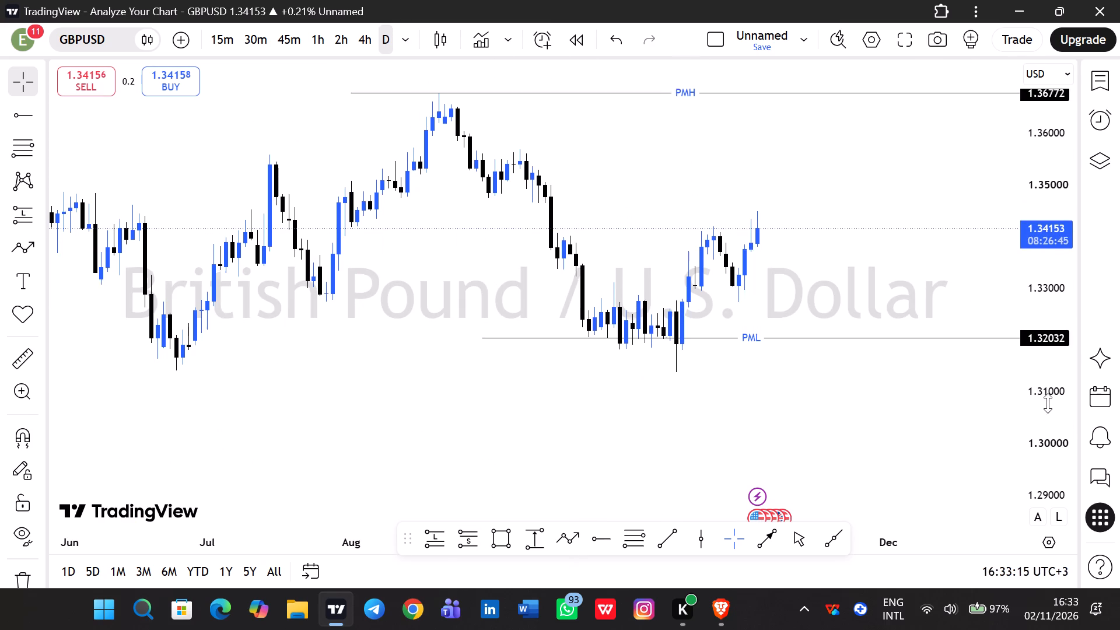
scroll(1048, 403, up, 5)
drag(916, 217, 866, 321)
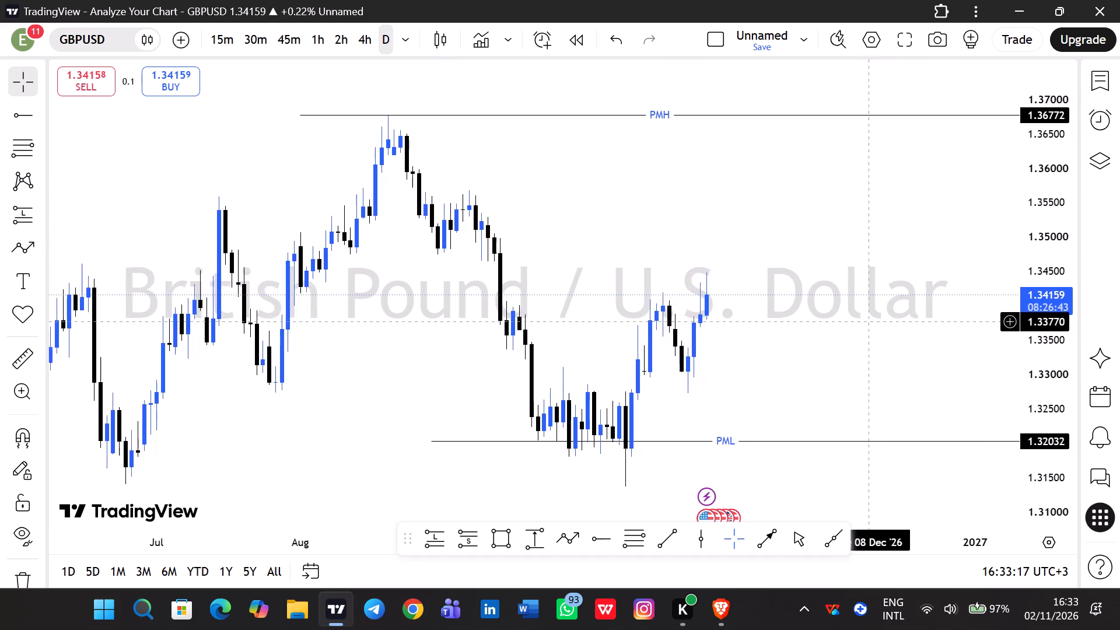
drag(866, 321, 857, 319)
scroll(855, 319, down, 1)
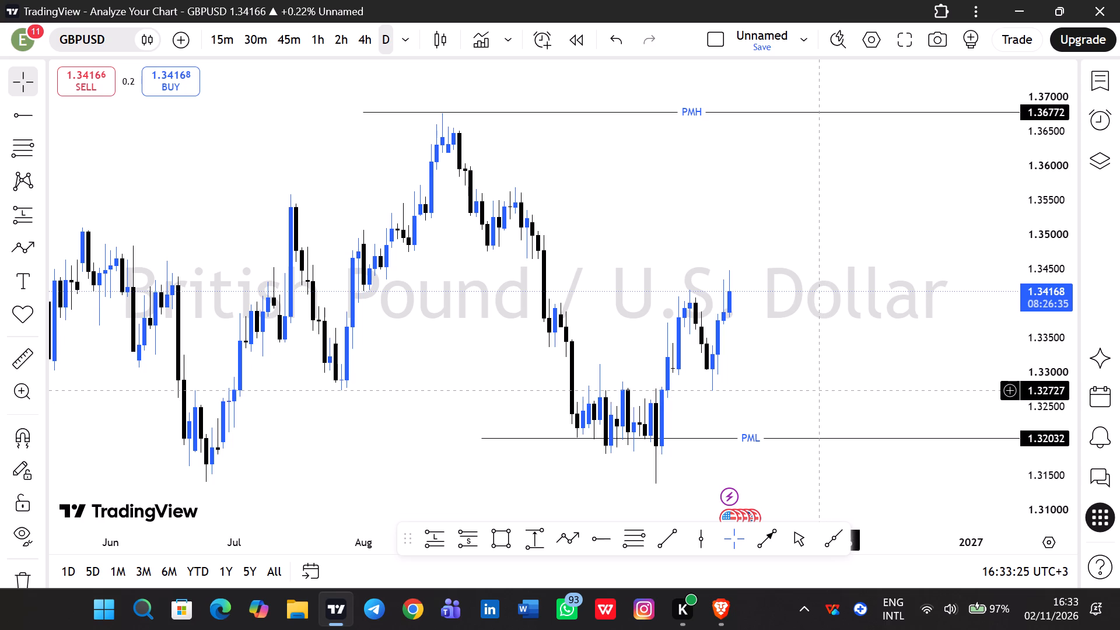
click(506, 542)
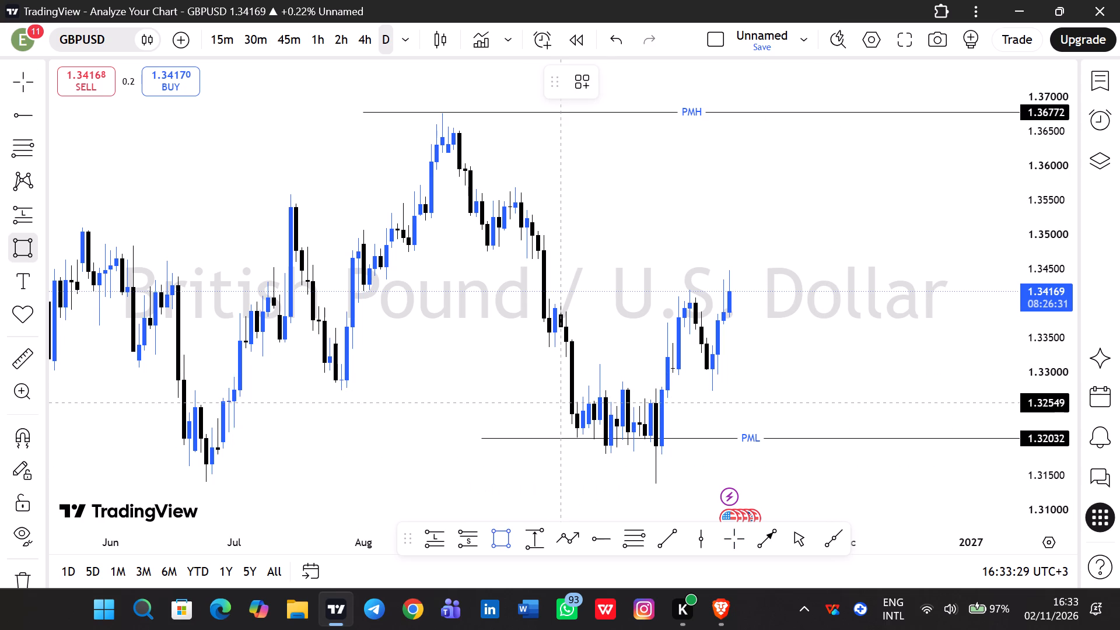
click(559, 403)
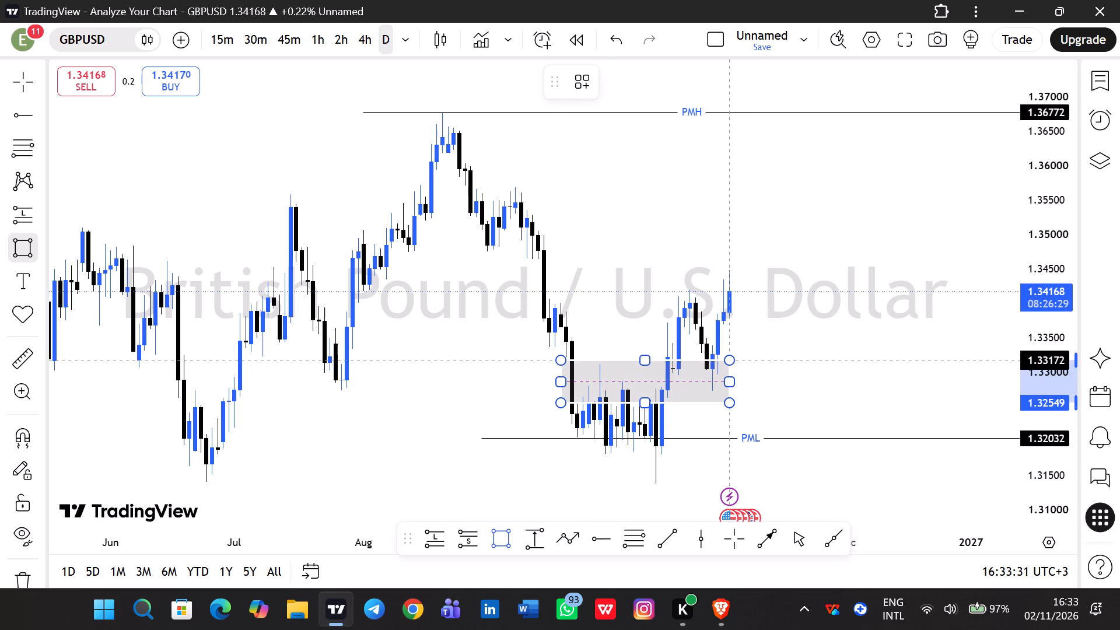
click(729, 356)
click(757, 380)
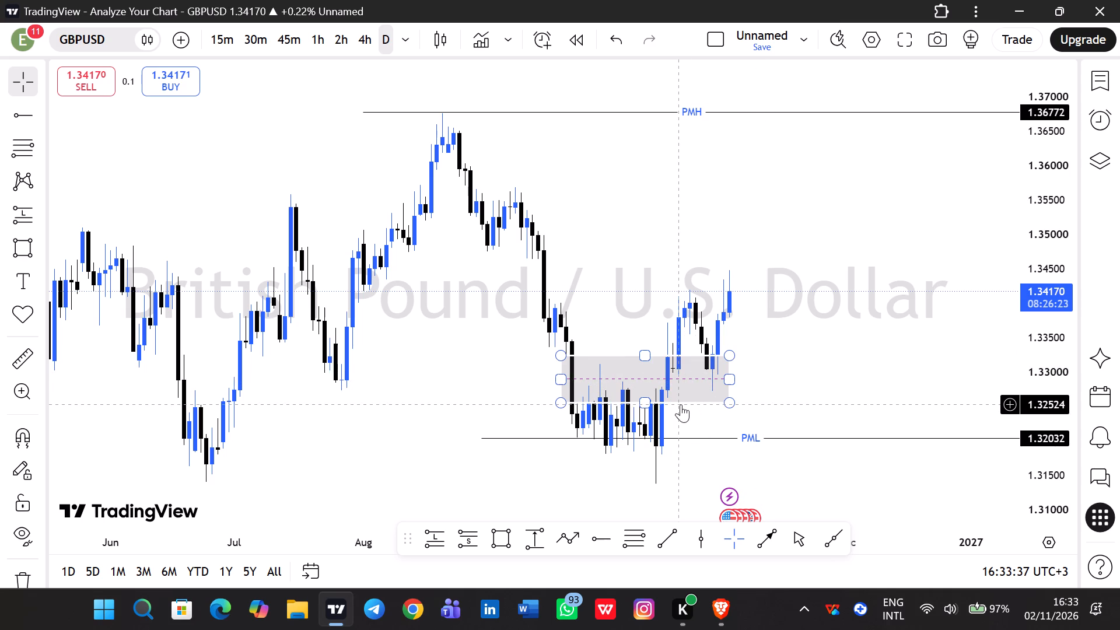
Move the rectangle up to the gap in the sell-off and resize it to about 1.3408–1.3465, ending just past the current candle.
drag(681, 402, 651, 301)
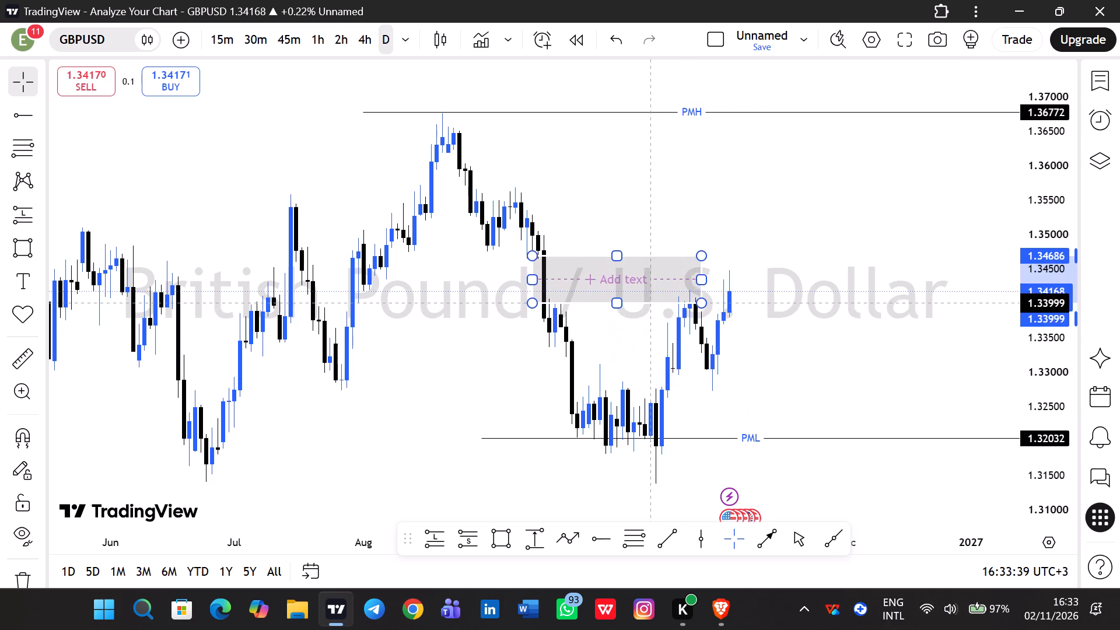
drag(651, 301, 652, 298)
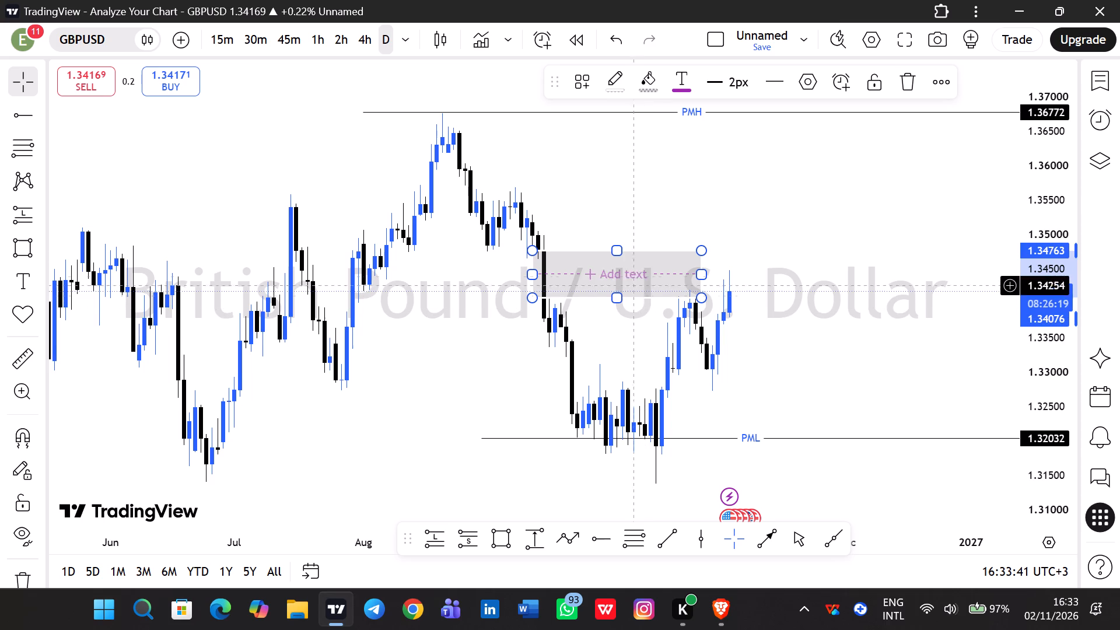
drag(618, 250, 624, 259)
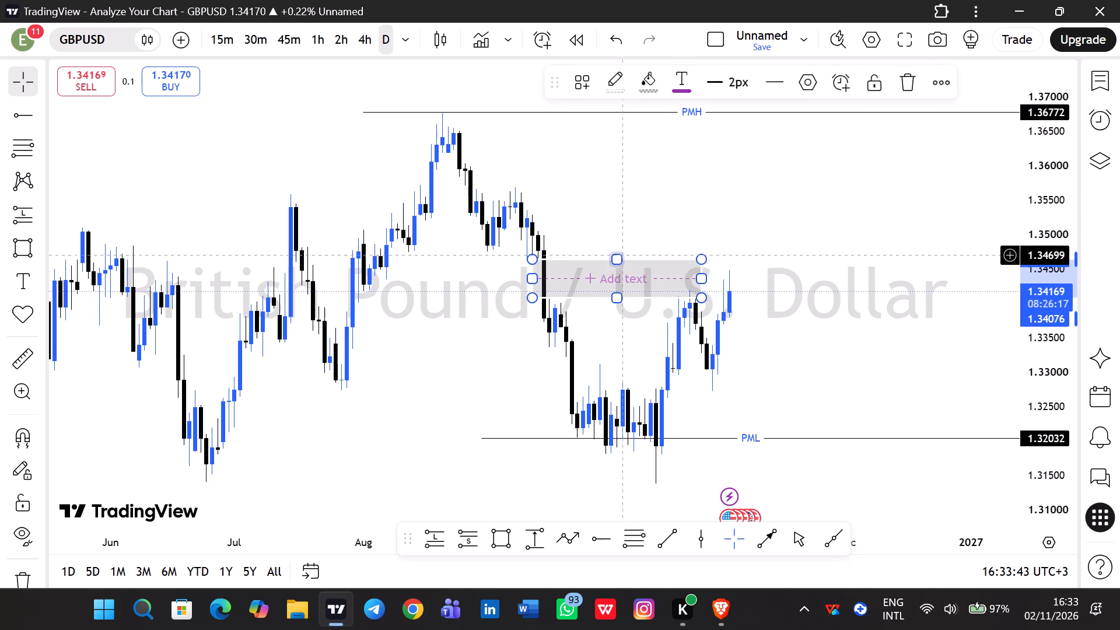
click(617, 238)
click(612, 260)
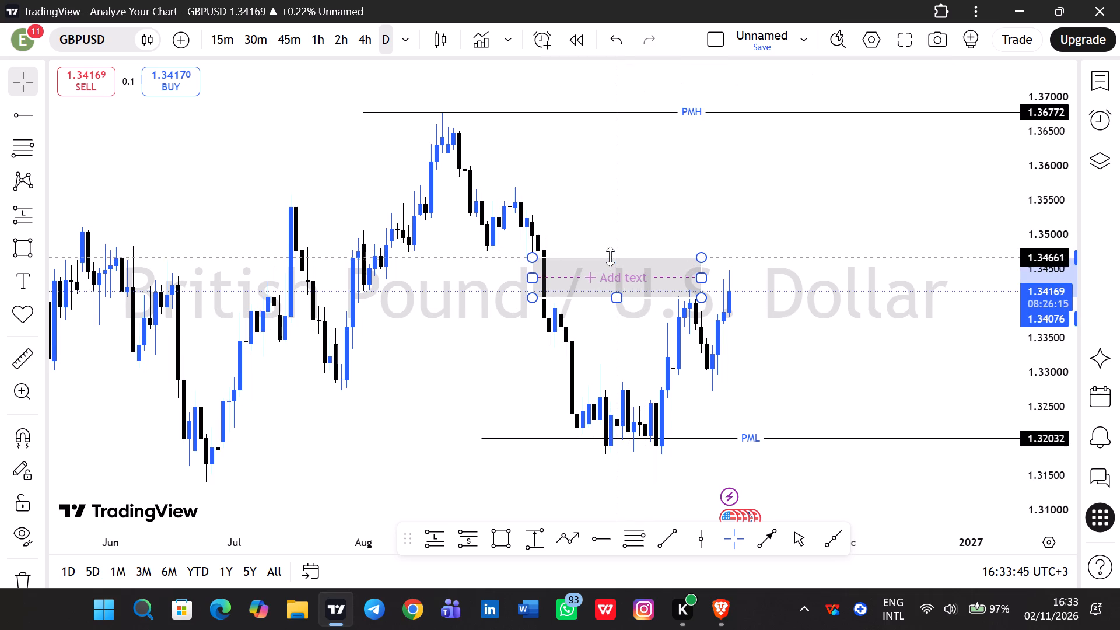
click(618, 233)
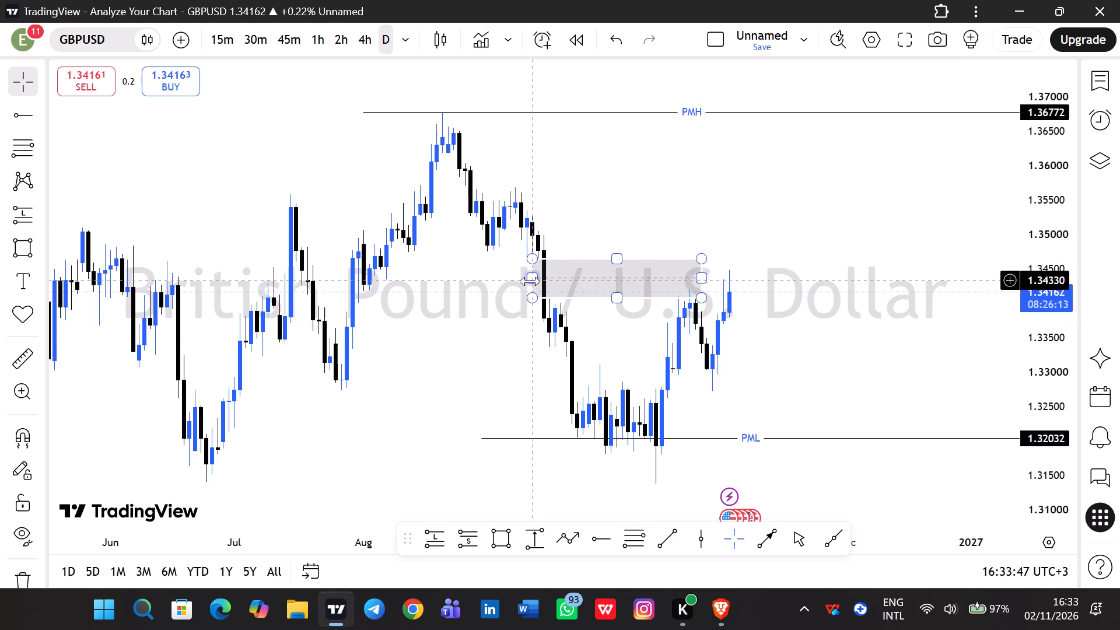
click(533, 278)
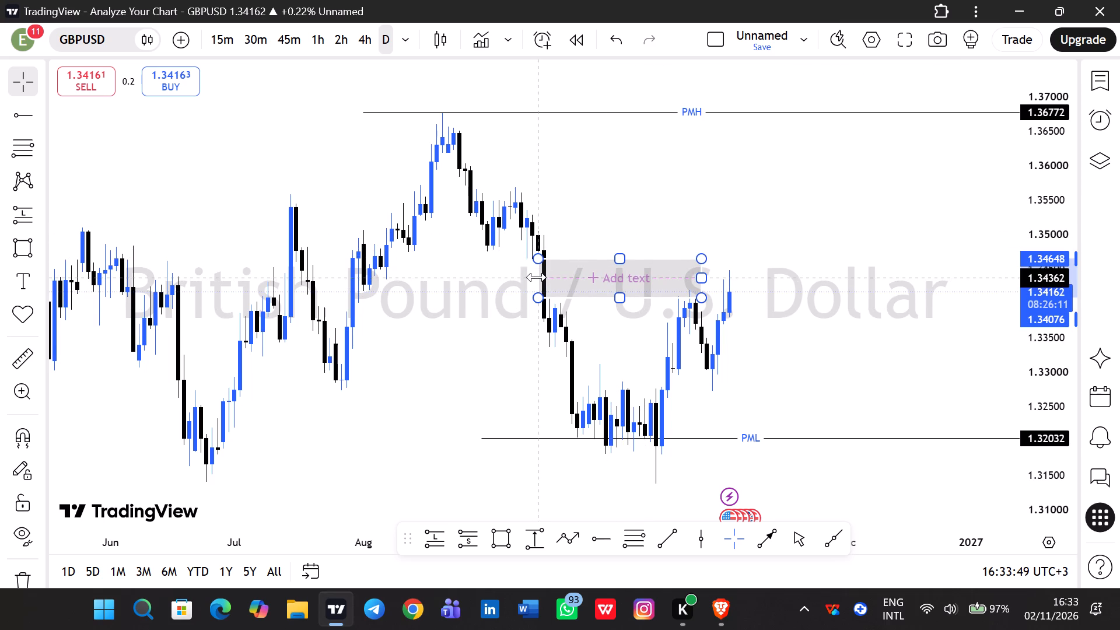
drag(706, 278, 710, 278)
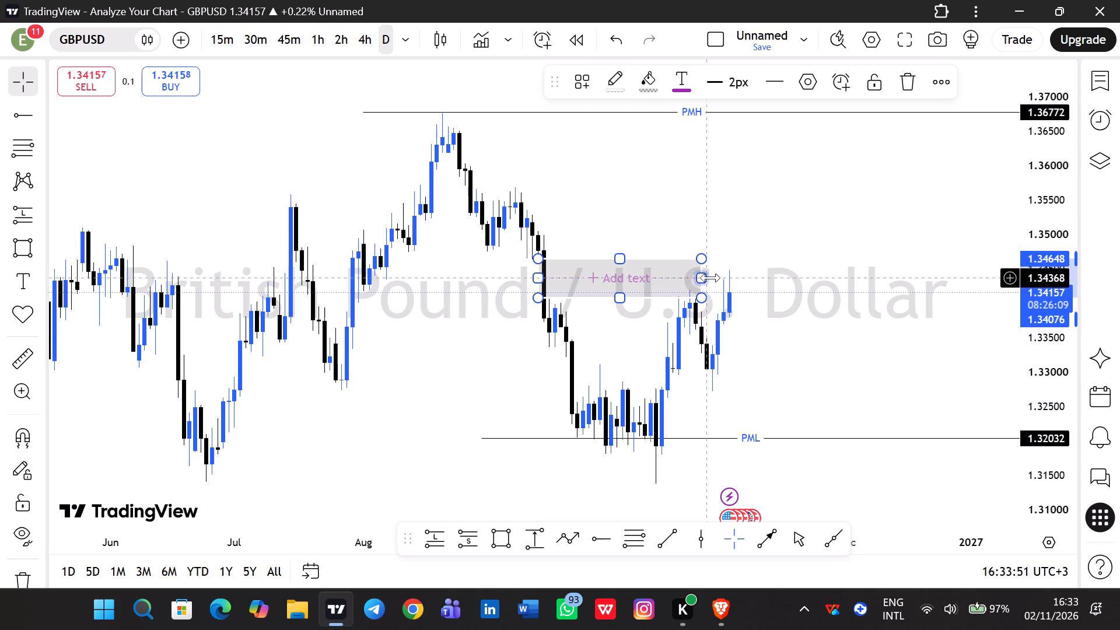
drag(710, 278, 741, 286)
drag(752, 329, 757, 335)
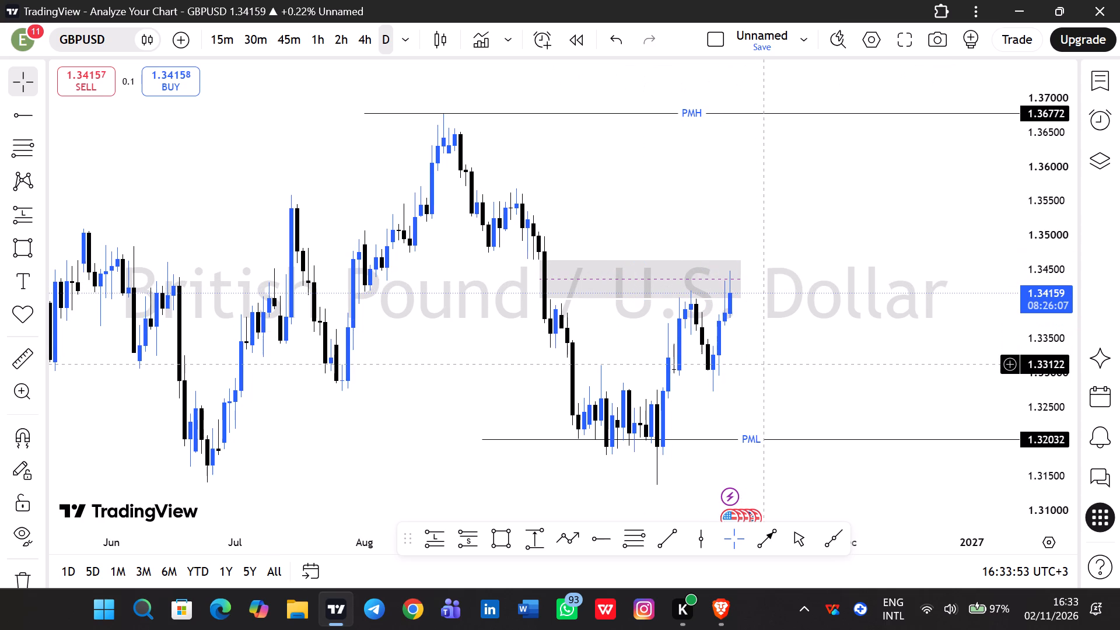
Apply the D FVG drawing template to the upper rectangle.
click(637, 296)
click(575, 82)
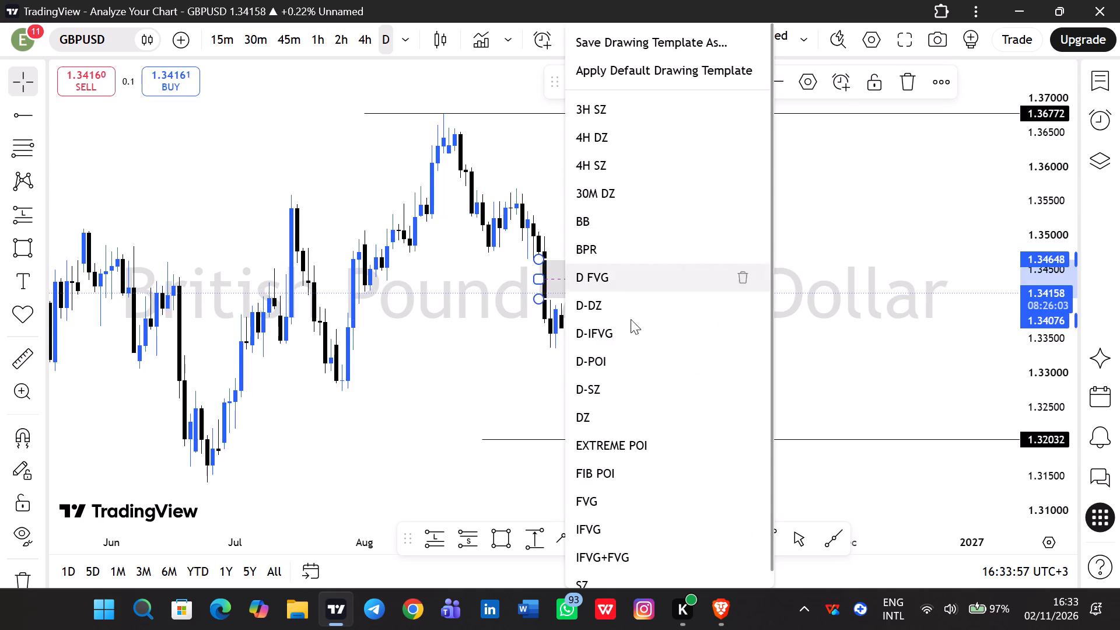
click(612, 272)
click(795, 264)
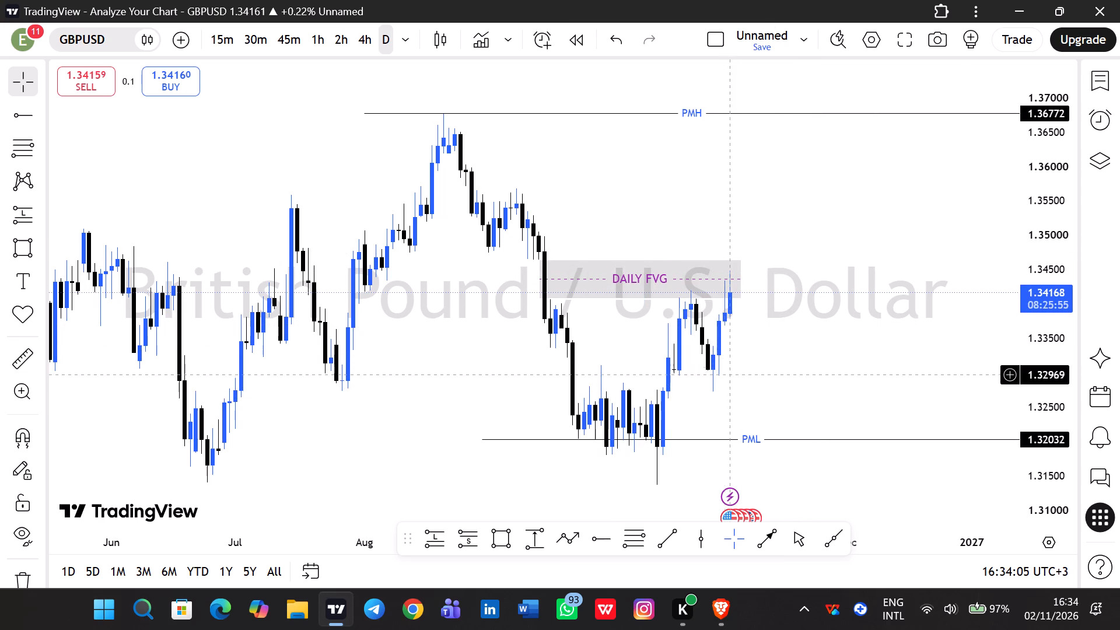
Draw a second rectangle above the PML line from about 1.3255 to 1.3322, extending from the sell-off to just past the current candle.
click(497, 538)
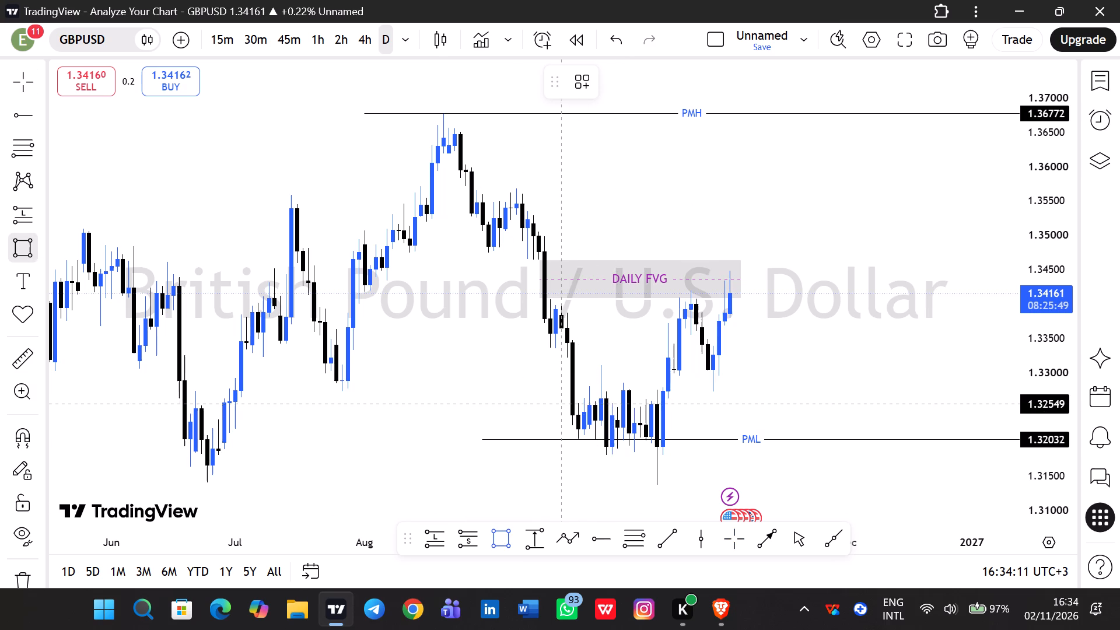
click(564, 404)
click(741, 358)
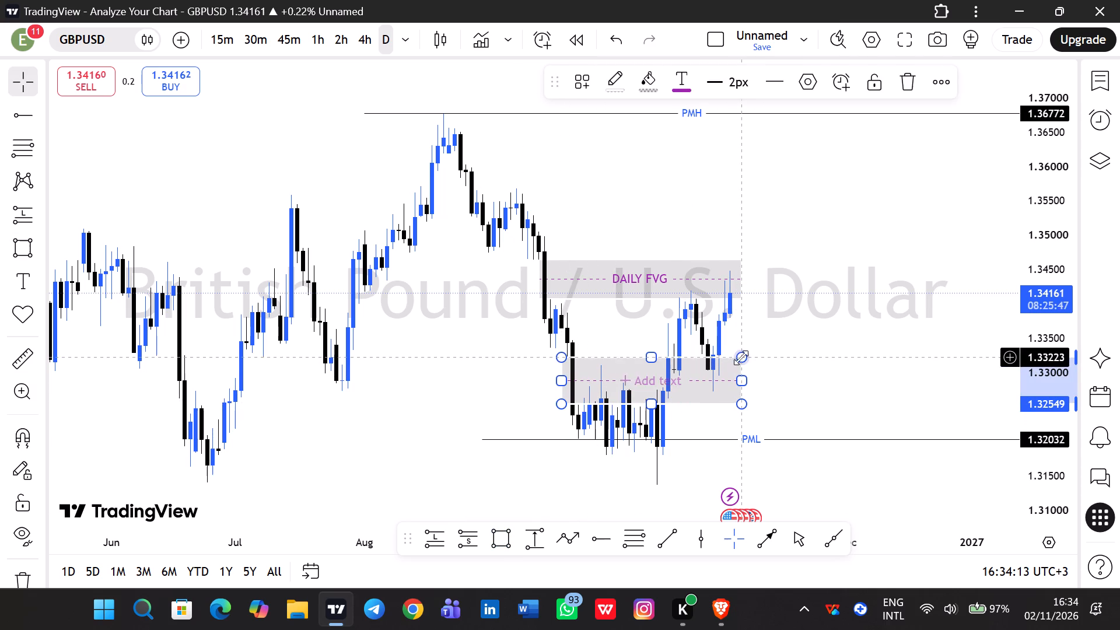
click(792, 368)
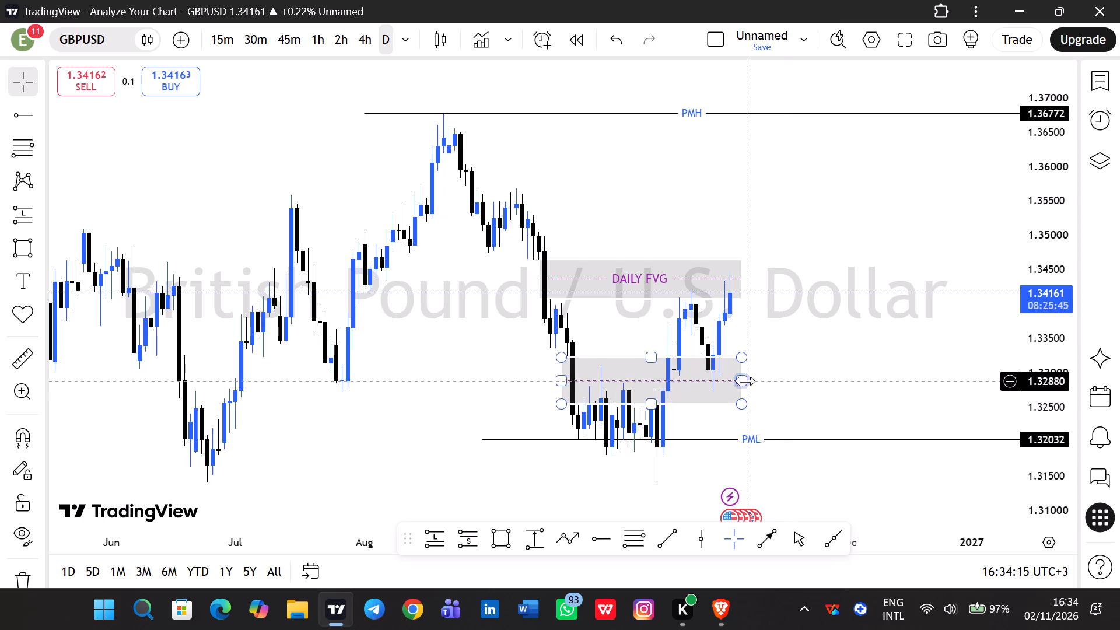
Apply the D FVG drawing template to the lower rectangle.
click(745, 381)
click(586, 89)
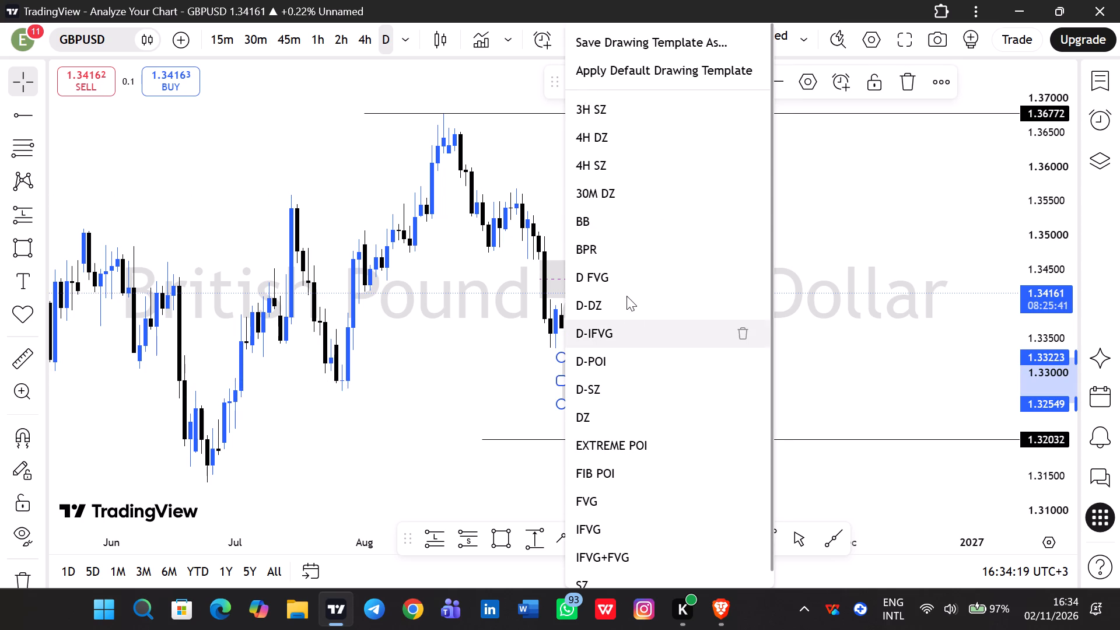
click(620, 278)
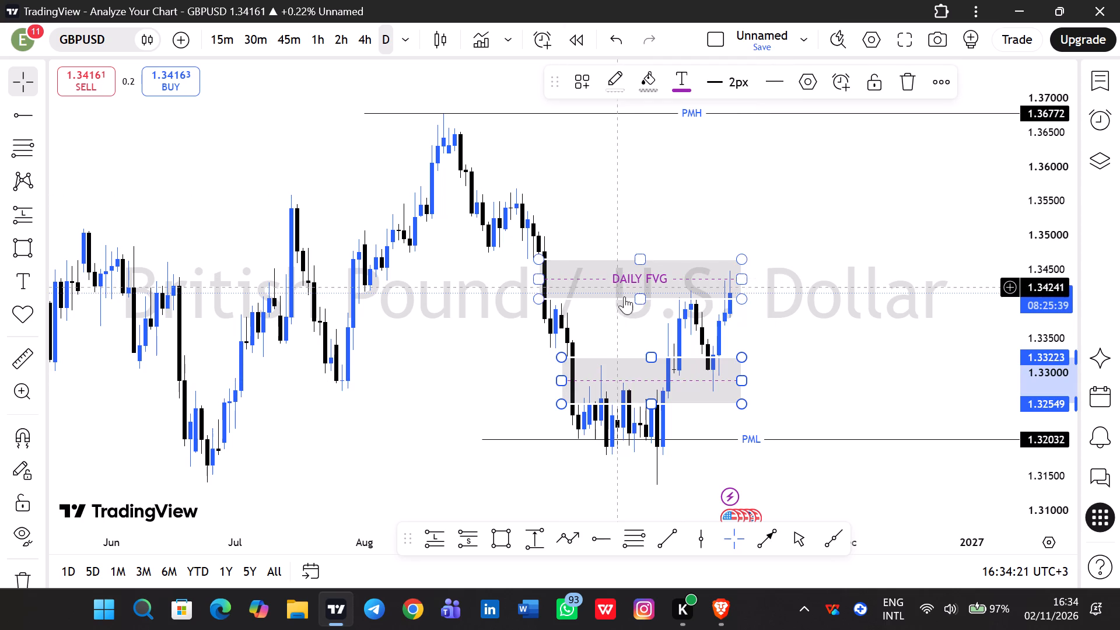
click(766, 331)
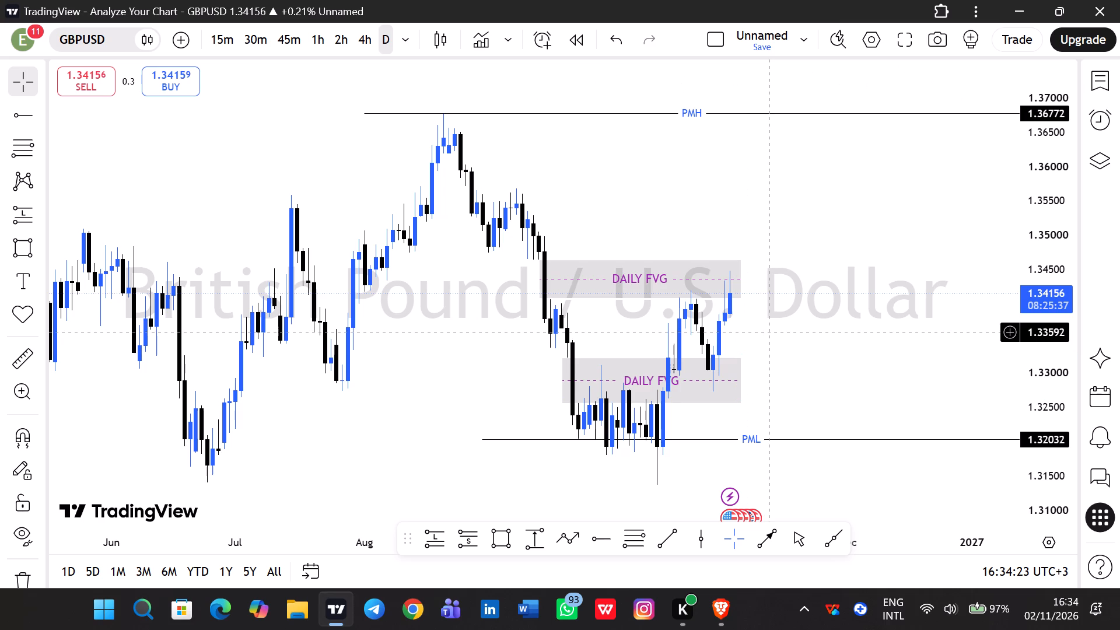
Apply the D-IFVG drawing template to the lower rectangle above the PML line.
click(740, 379)
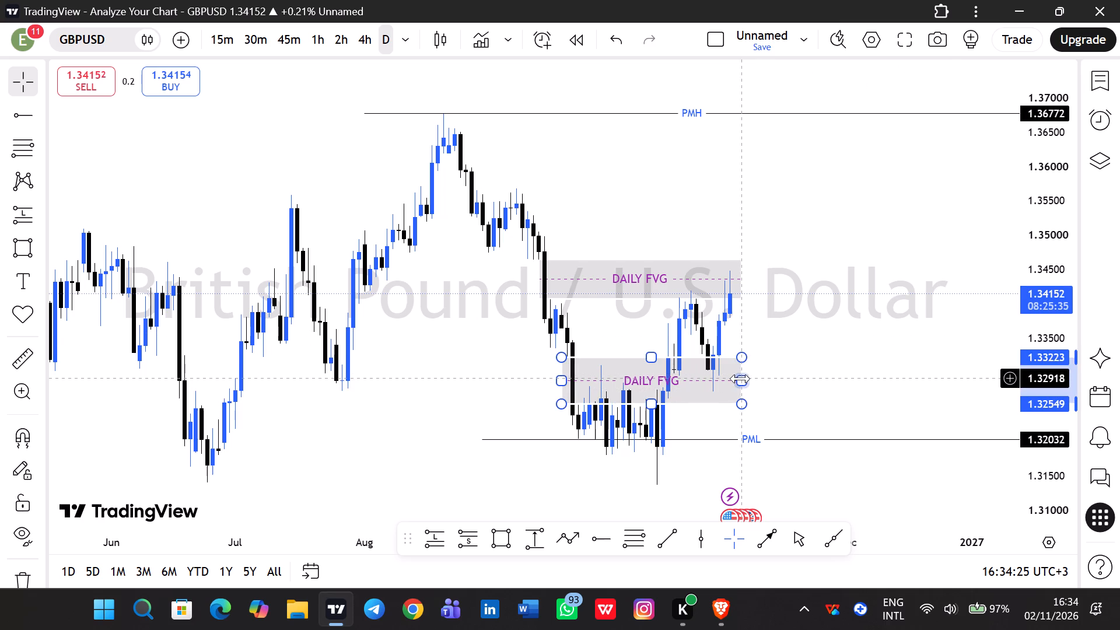
click(577, 86)
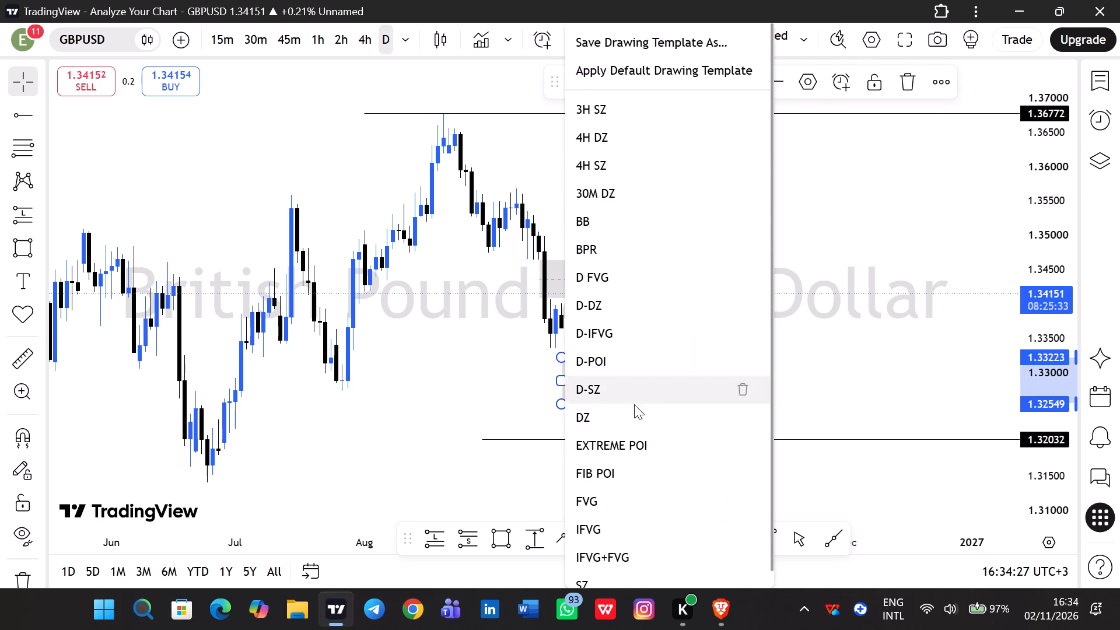
click(621, 331)
click(809, 351)
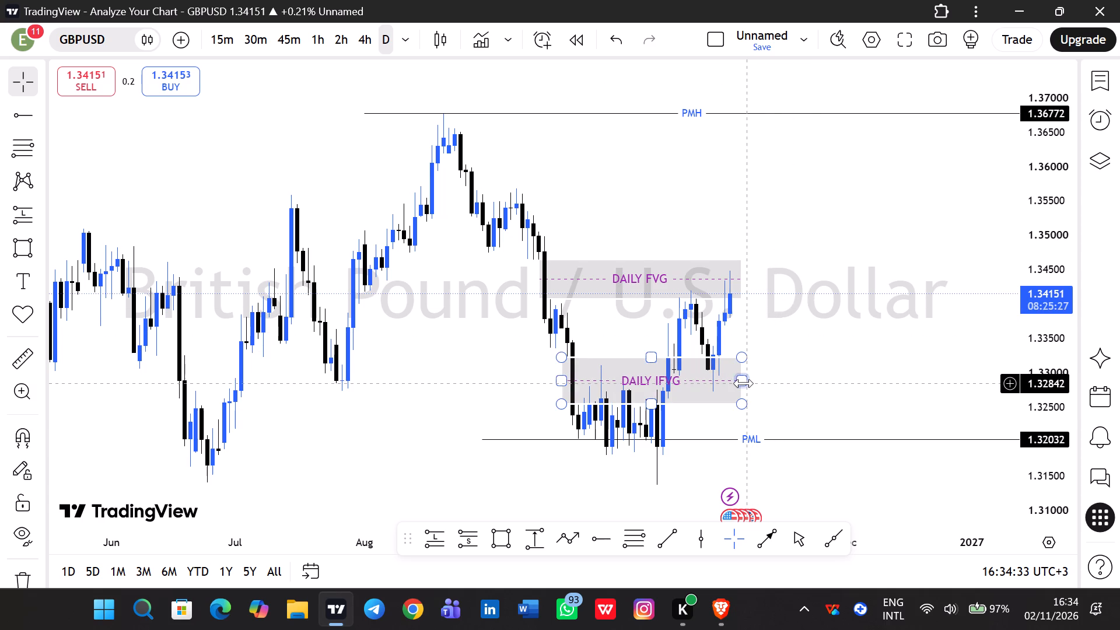
Shorten the DAILY FVG rectangle slightly so its latest edge sits closer to the current candle.
drag(744, 276, 737, 271)
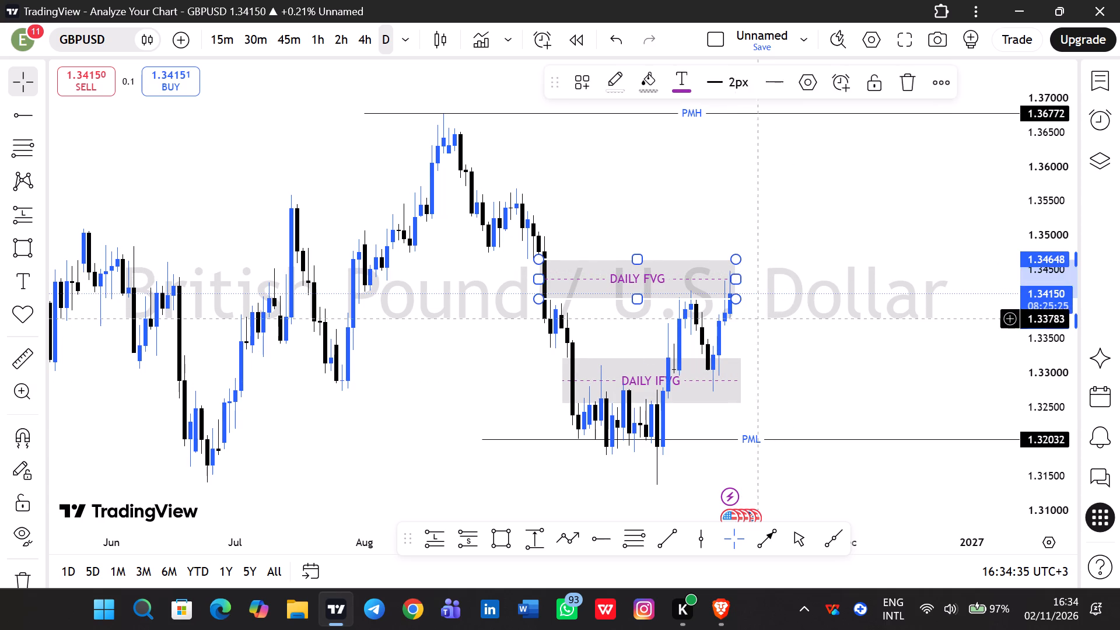
click(775, 339)
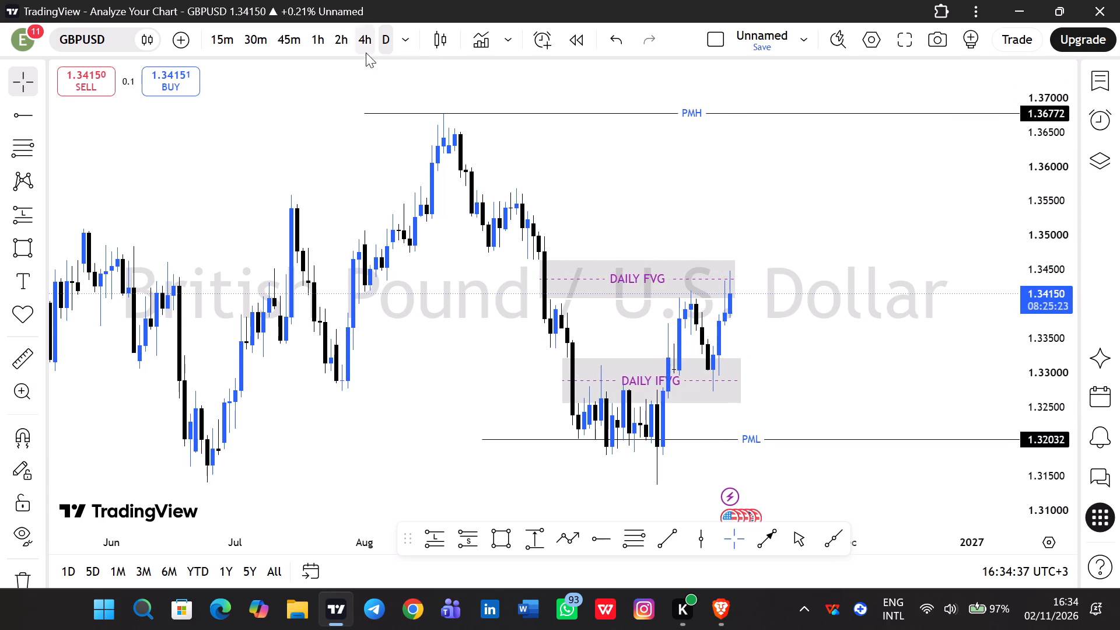
Switch the chart to the 4-hour timeframe.
click(366, 51)
drag(854, 316, 869, 296)
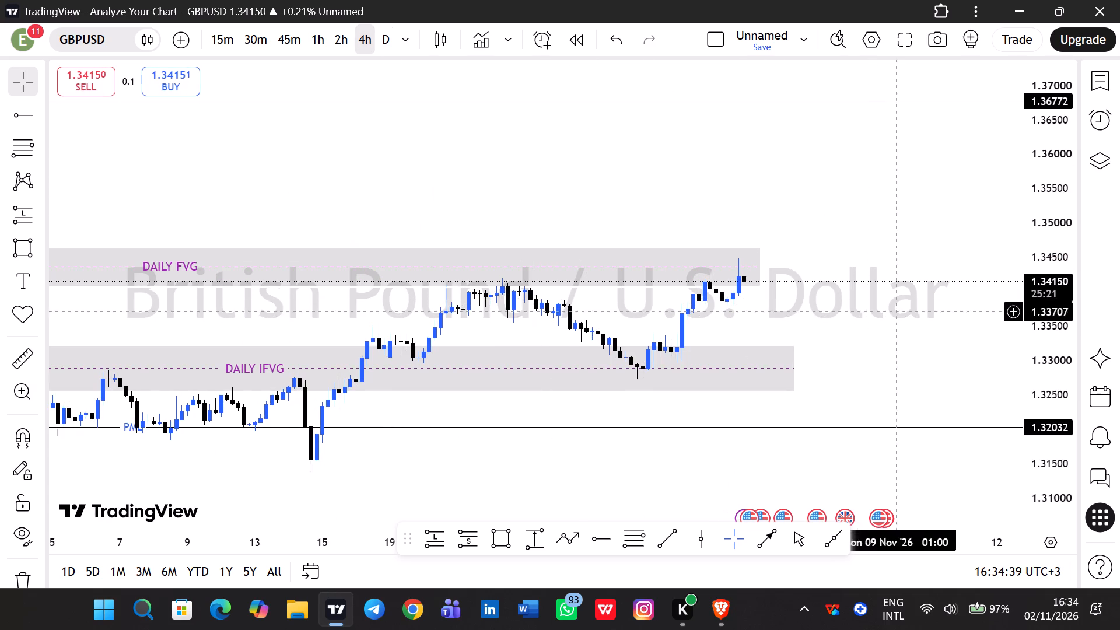
scroll(1043, 367, up, 20)
scroll(1043, 367, up, 2)
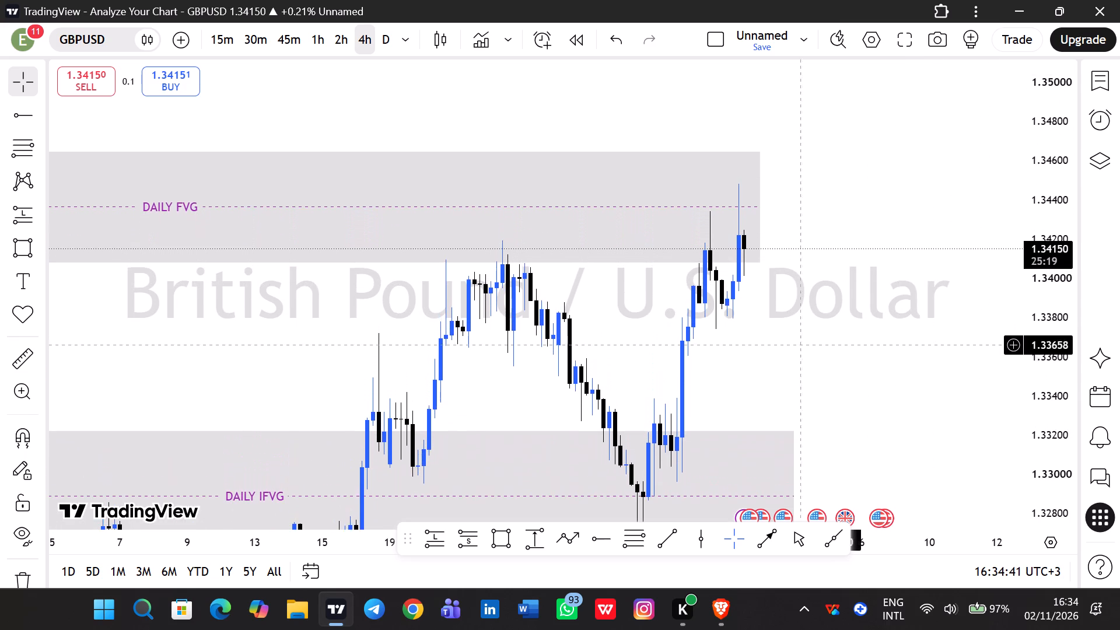
Lower the DAILY FVG zone to about 1.3387–1.3443 and bring its starting edge closer to the sharp drop.
drag(226, 342, 649, 341)
drag(341, 336, 650, 286)
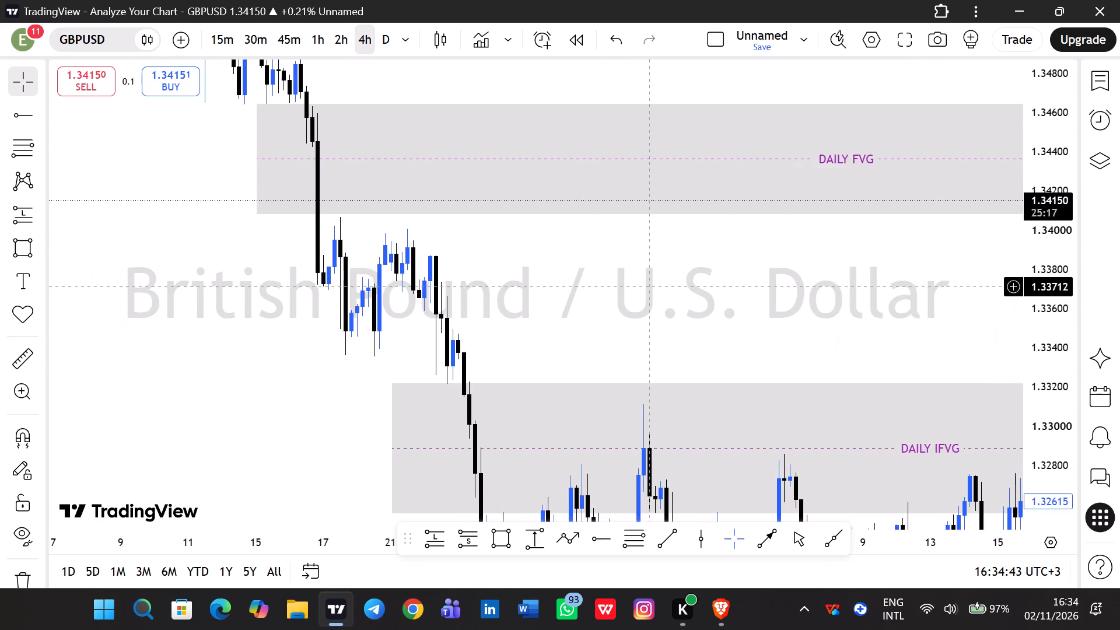
drag(650, 286, 726, 363)
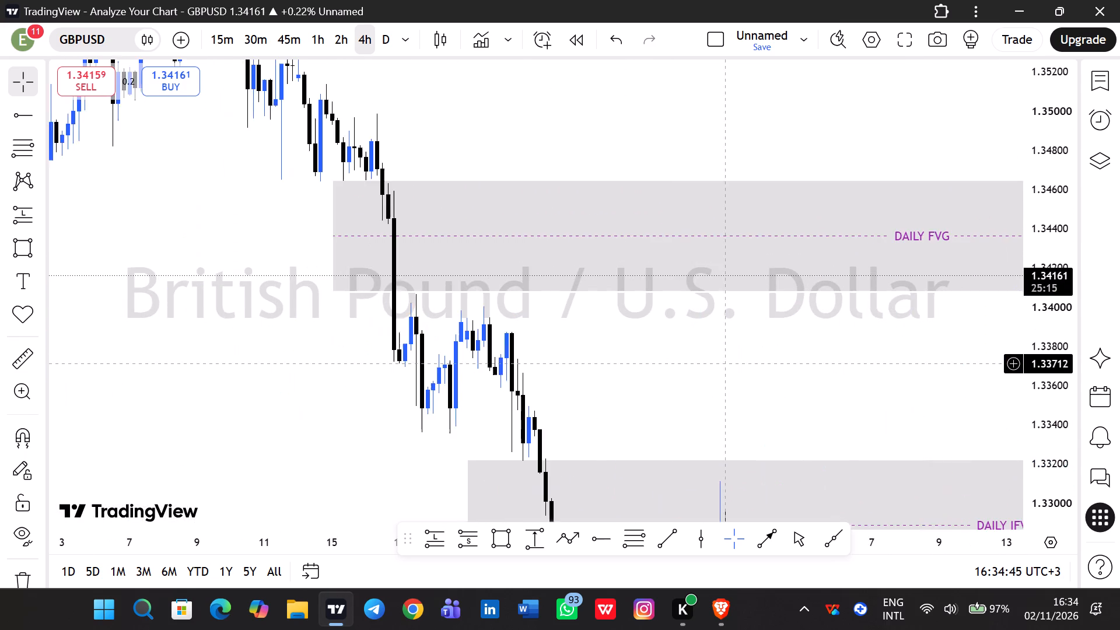
drag(726, 363, 708, 369)
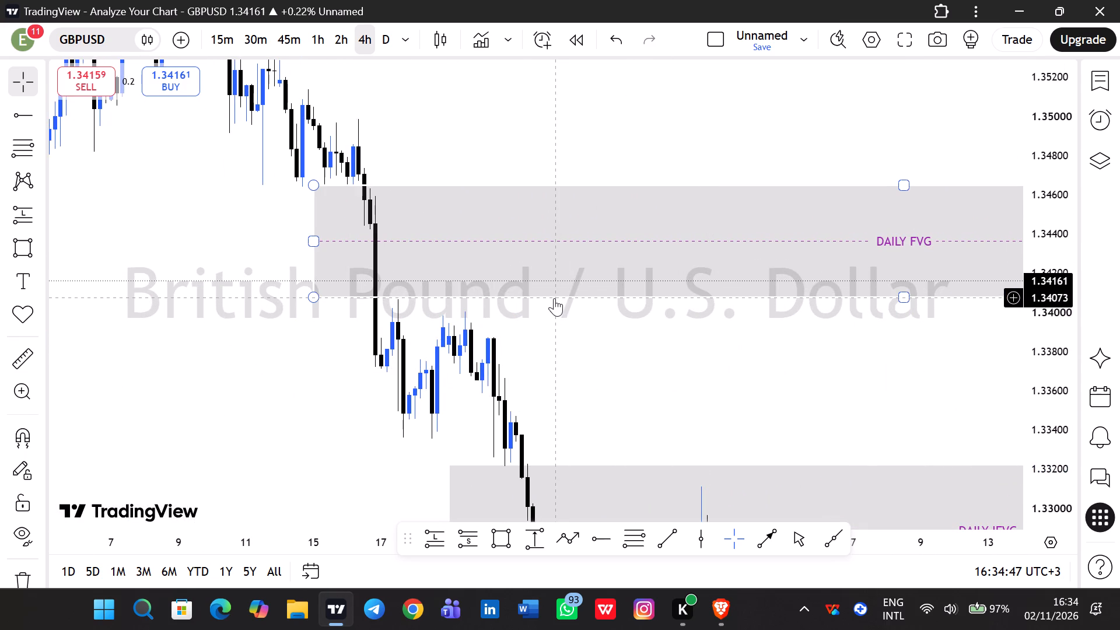
drag(554, 297, 568, 338)
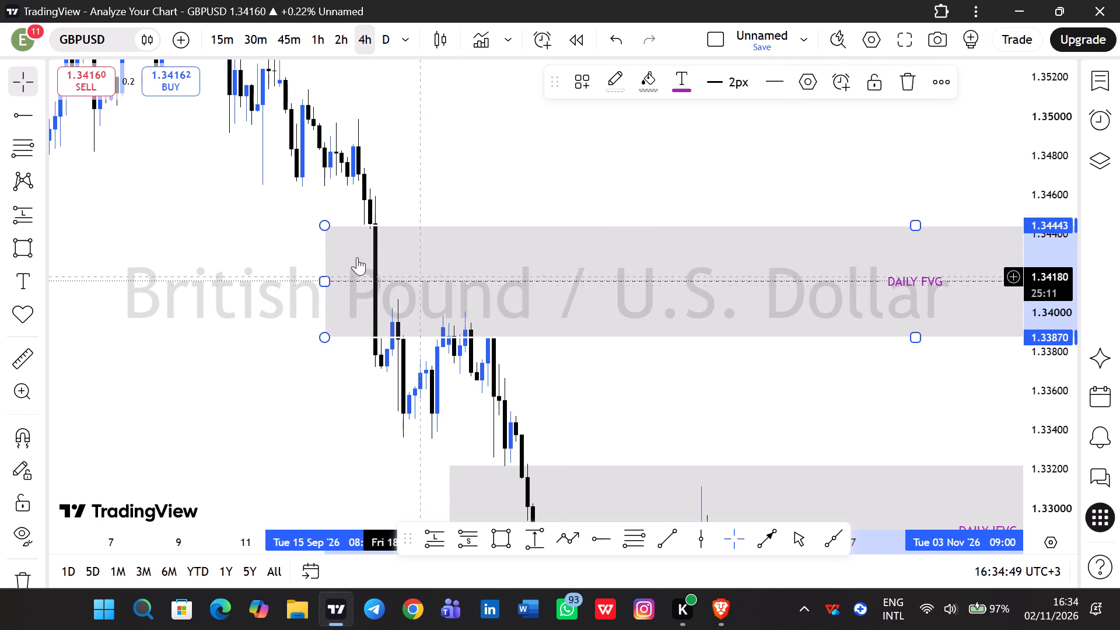
drag(324, 223, 331, 229)
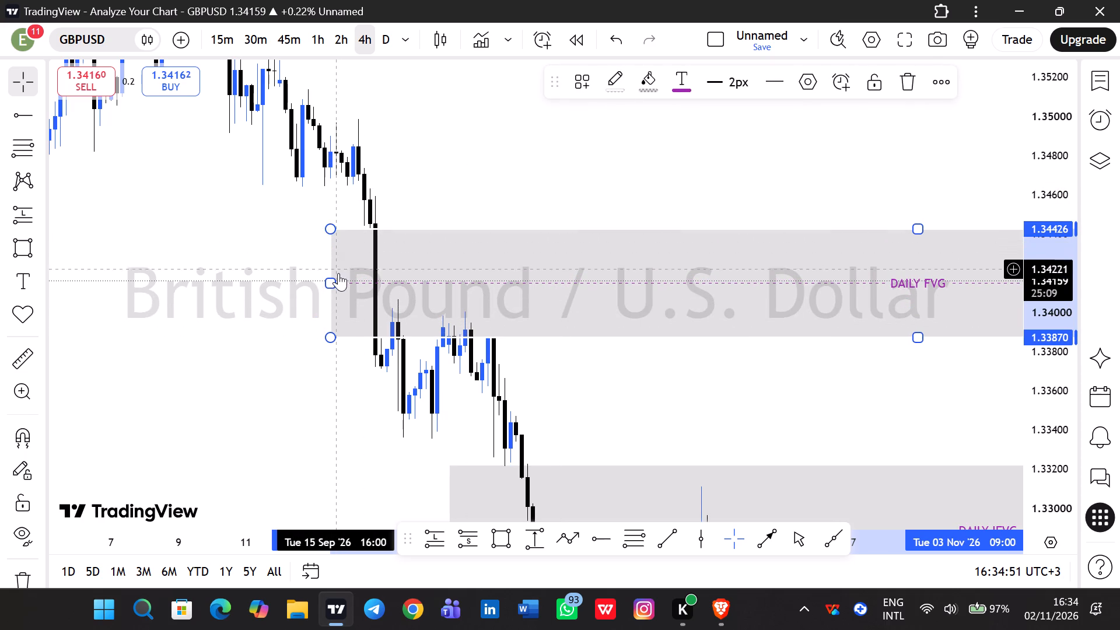
drag(331, 282, 340, 283)
Examine the 4-hour price action around the DAILY FVG, DAILY IFVG and PML levels, from the sell-off to the current candle.
drag(597, 395, 571, 262)
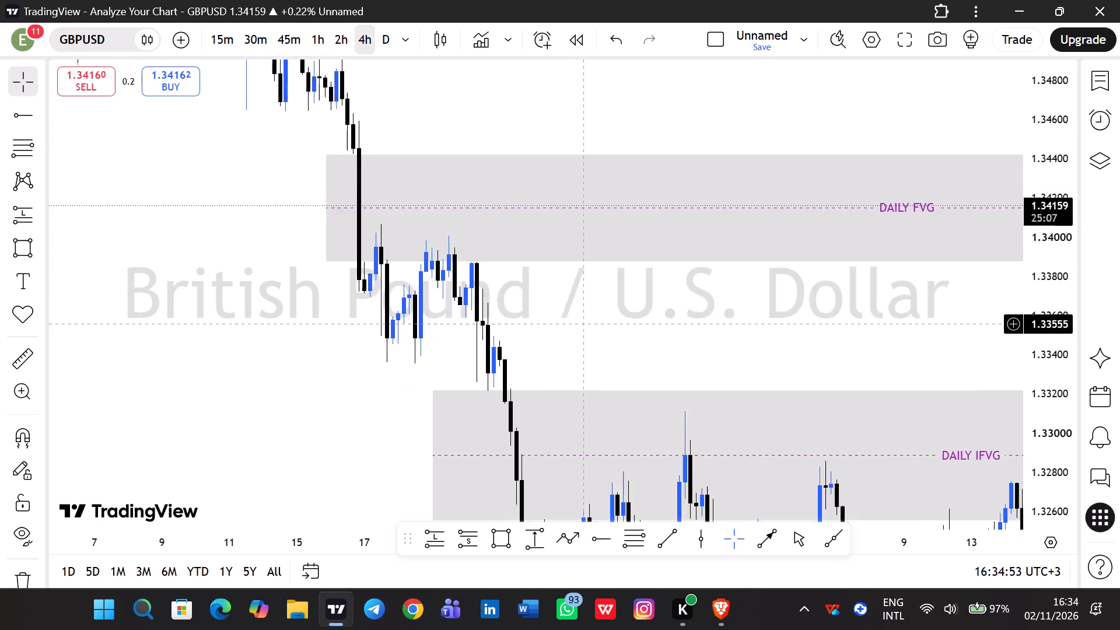
drag(571, 262, 499, 132)
drag(841, 401, 380, 443)
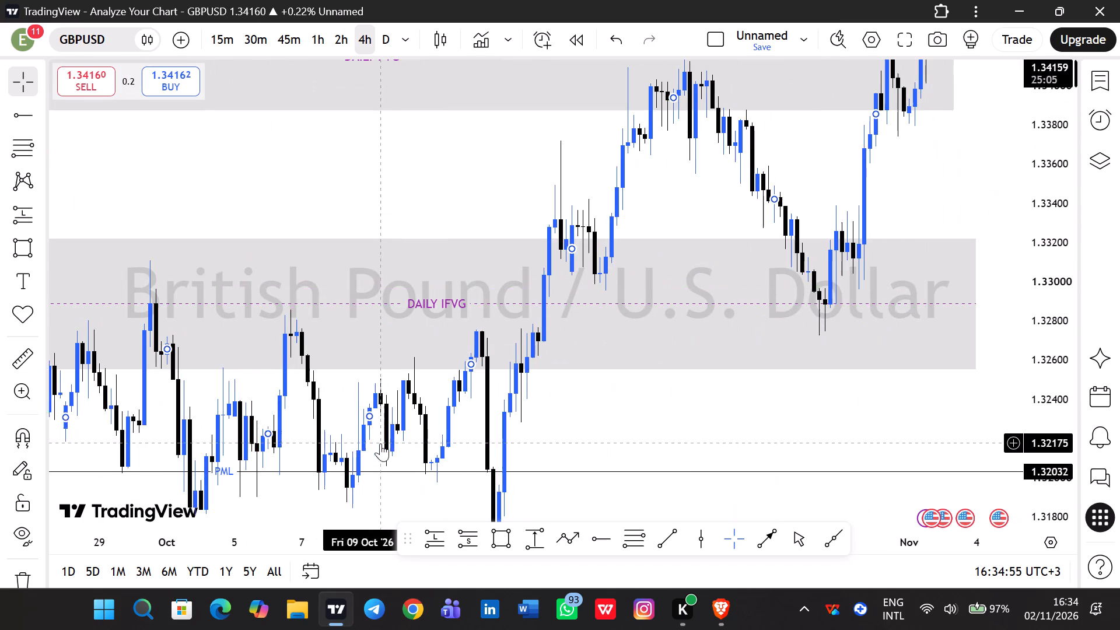
click(924, 185)
drag(925, 169, 722, 432)
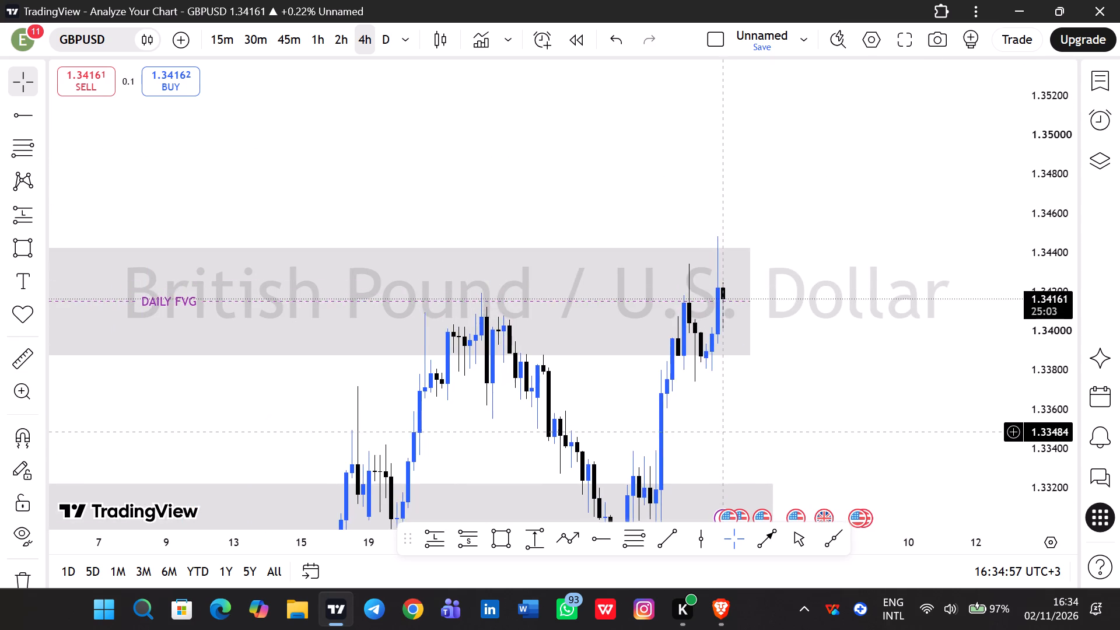
drag(722, 432, 722, 386)
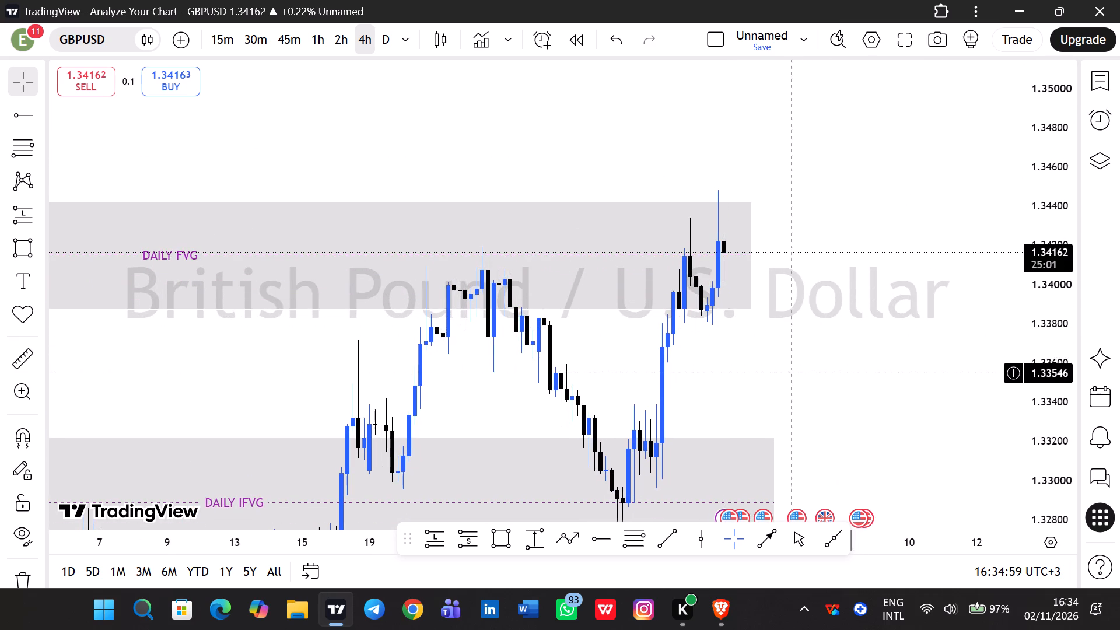
drag(795, 373, 941, 210)
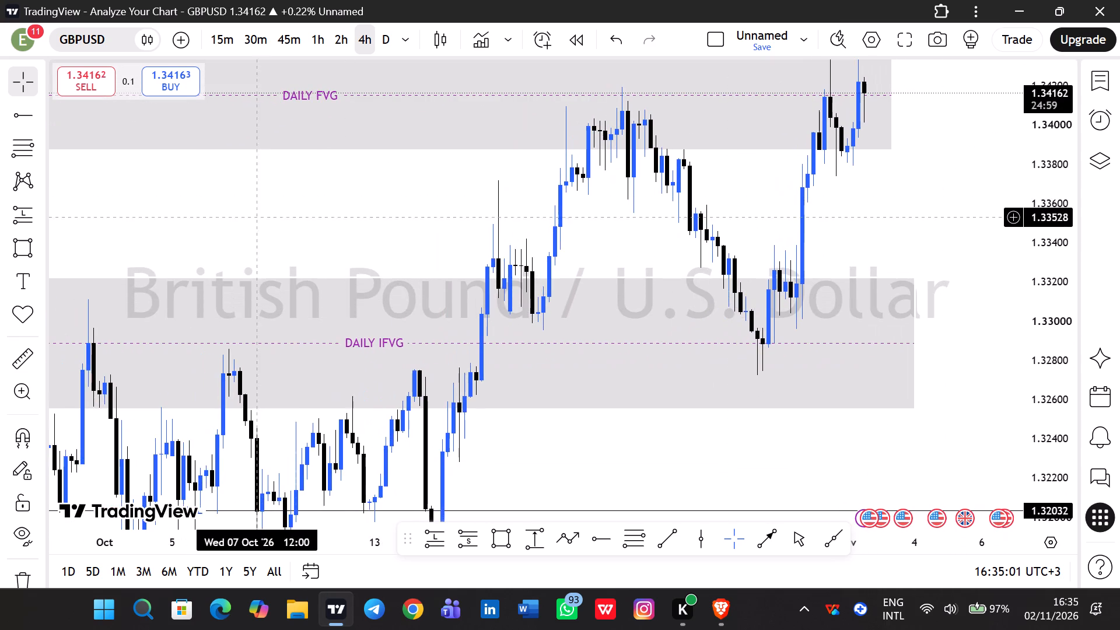
drag(243, 223, 558, 156)
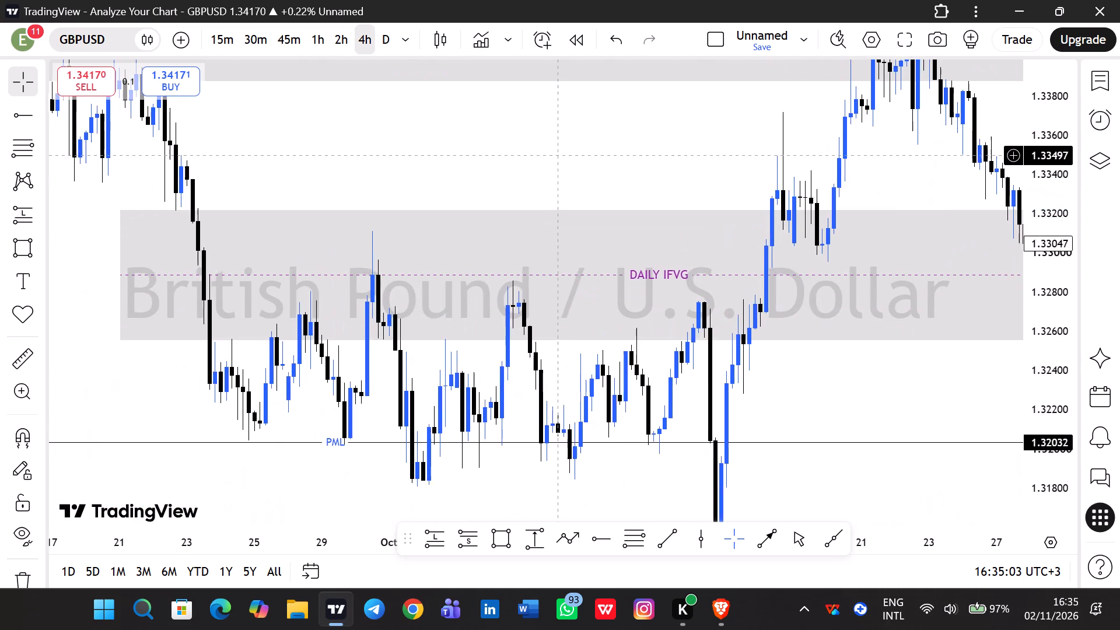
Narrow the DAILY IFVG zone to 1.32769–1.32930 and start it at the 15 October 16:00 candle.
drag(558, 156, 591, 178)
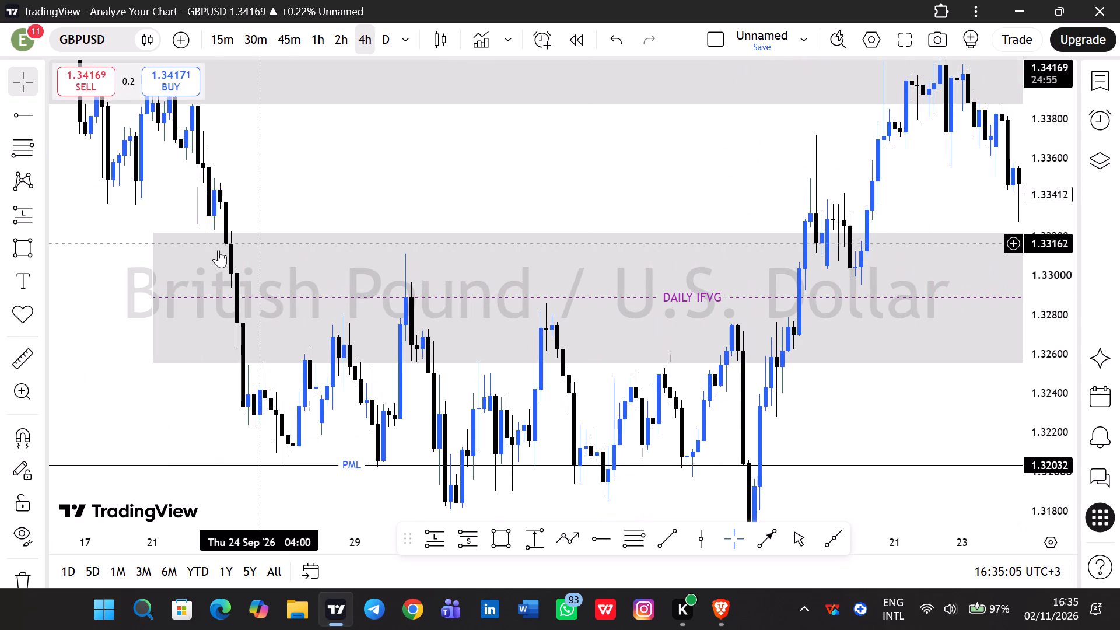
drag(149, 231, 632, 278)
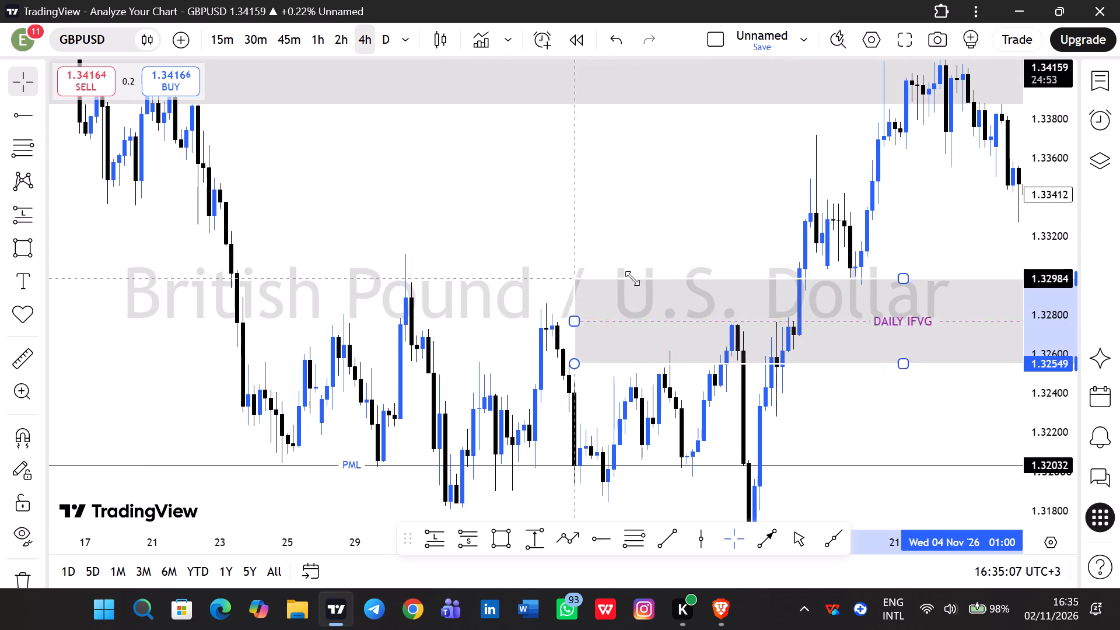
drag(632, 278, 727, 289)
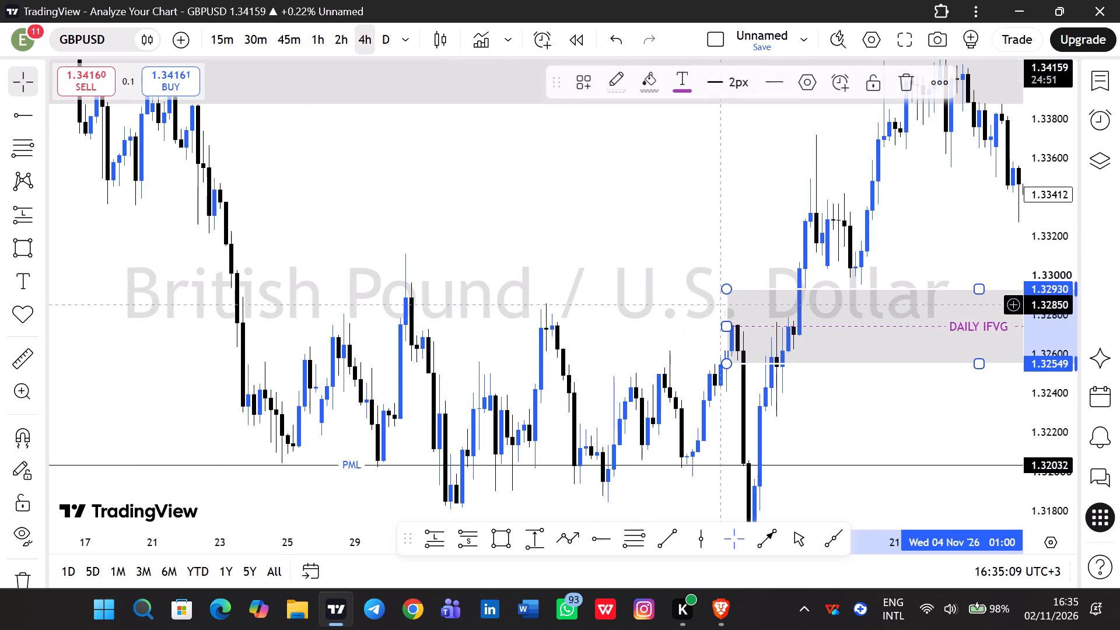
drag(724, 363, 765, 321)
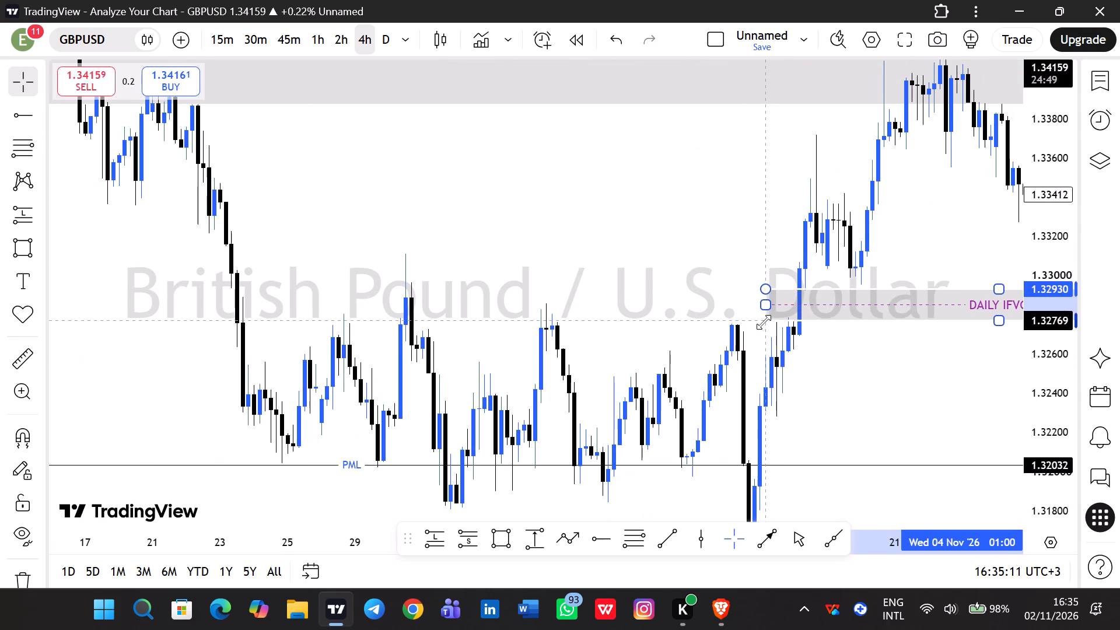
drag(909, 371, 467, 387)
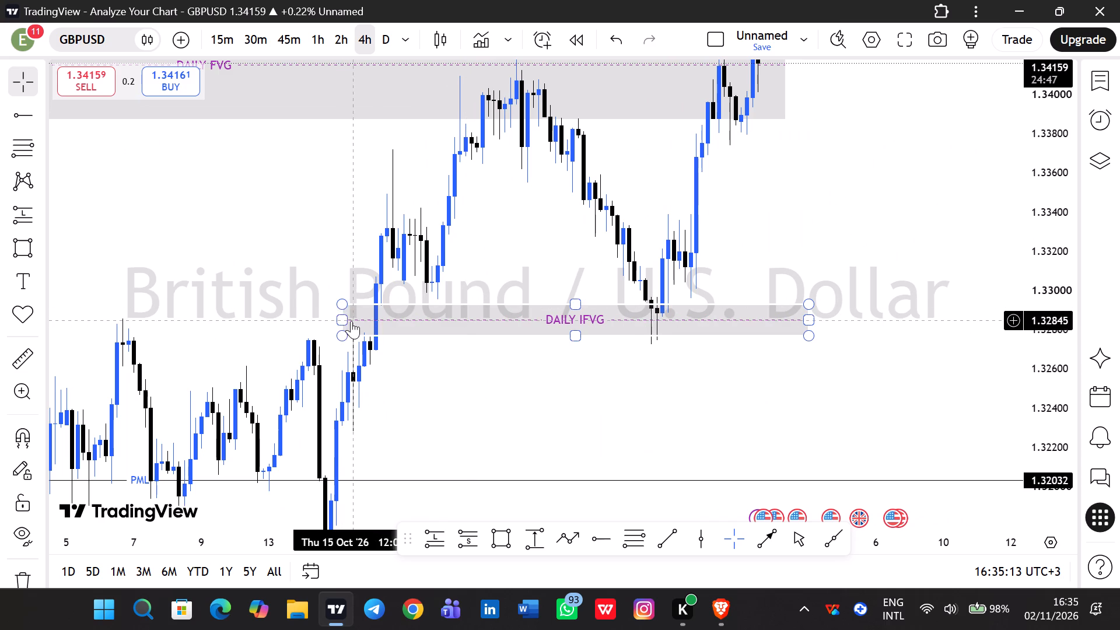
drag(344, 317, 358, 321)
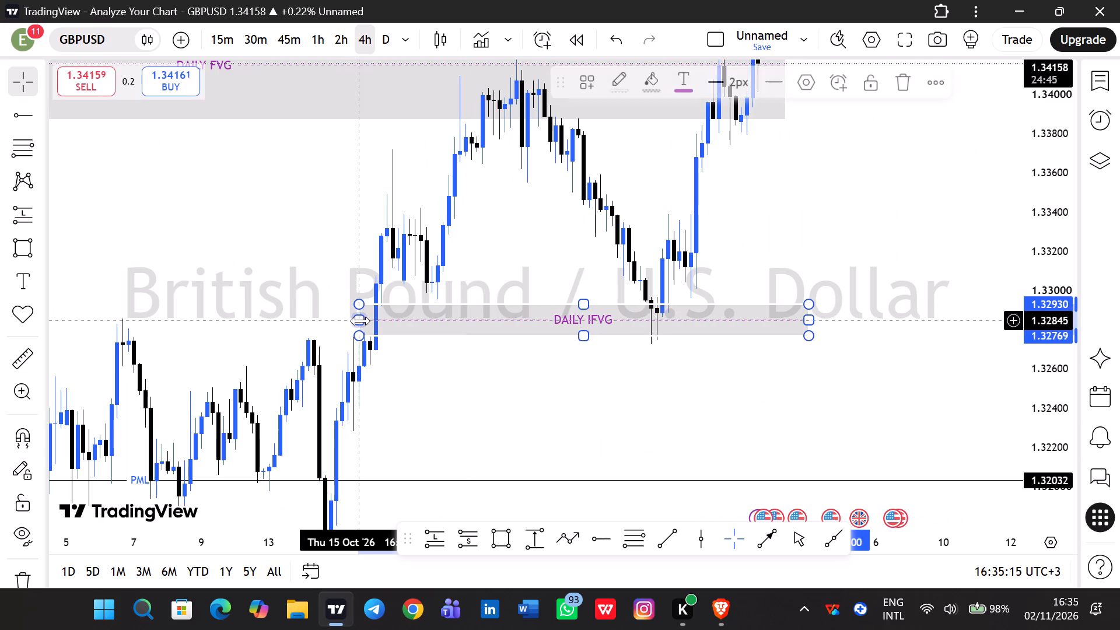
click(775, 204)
Switch the chart to the 2-hour timeframe.
drag(780, 215, 724, 338)
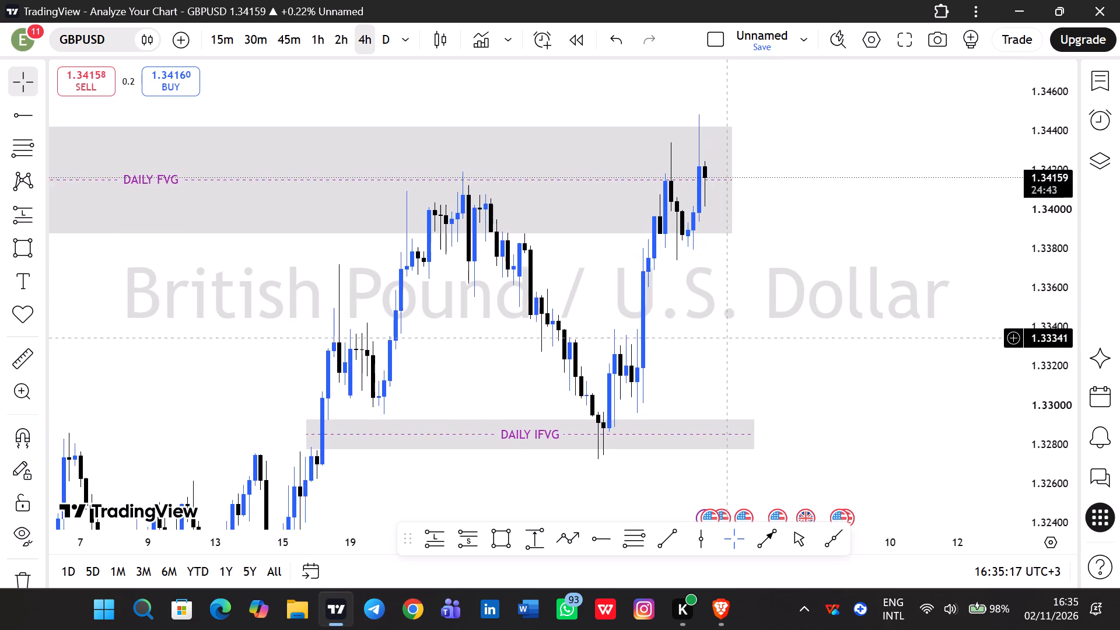
drag(724, 338, 705, 326)
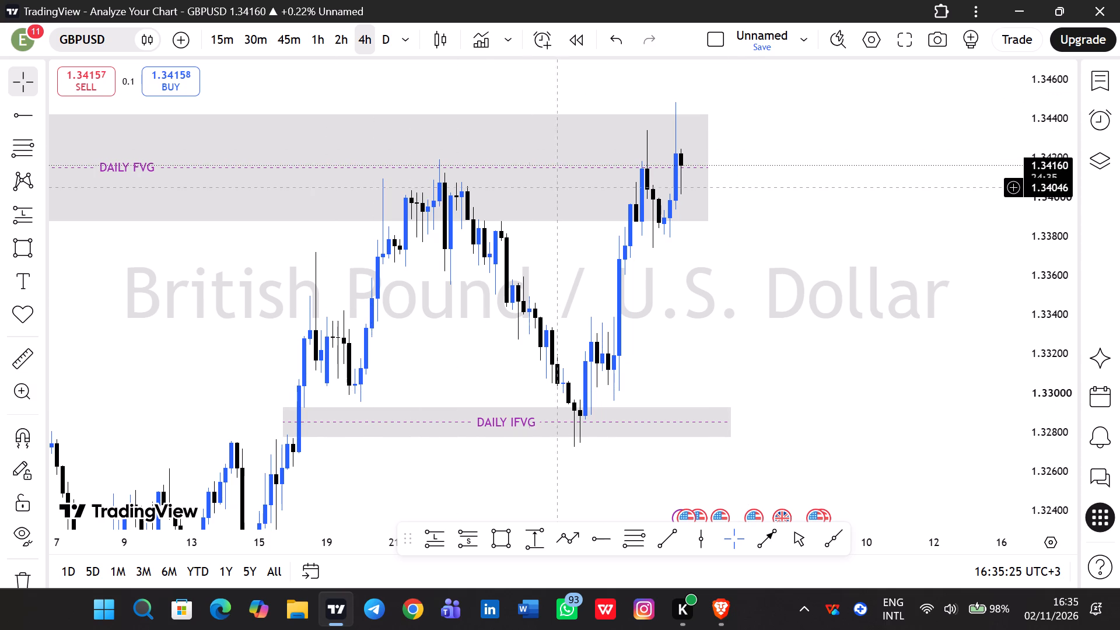
click(348, 47)
Refine the DAILY IFVG zone on the 2-hour chart to 1.32742–1.32970, starting at the 28 October swing low.
drag(792, 239, 820, 274)
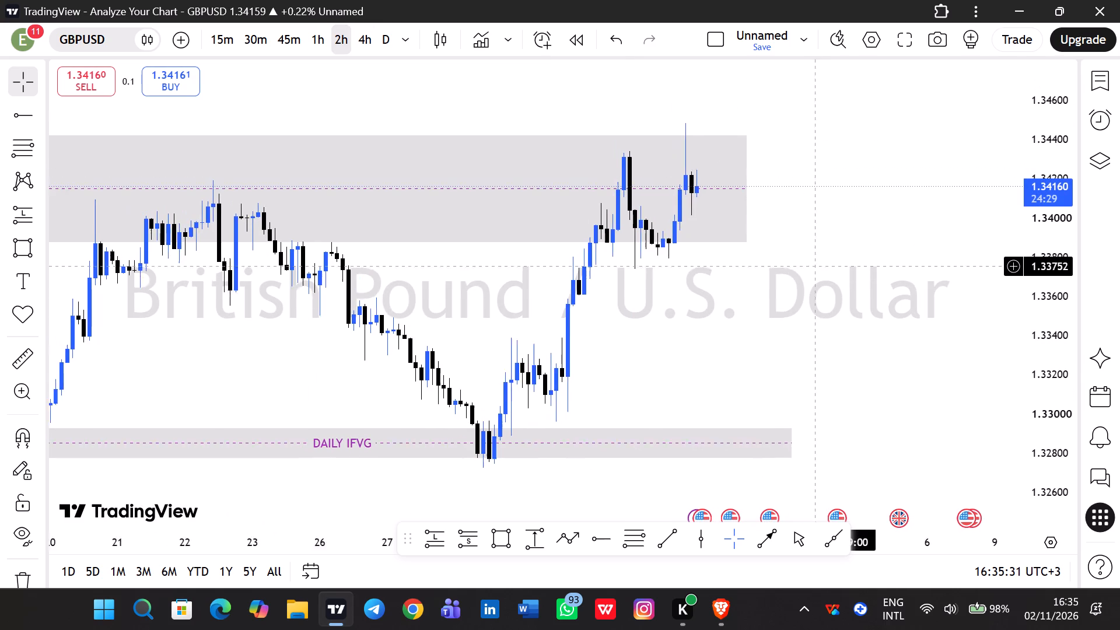
drag(820, 274, 918, 293)
drag(342, 347, 729, 316)
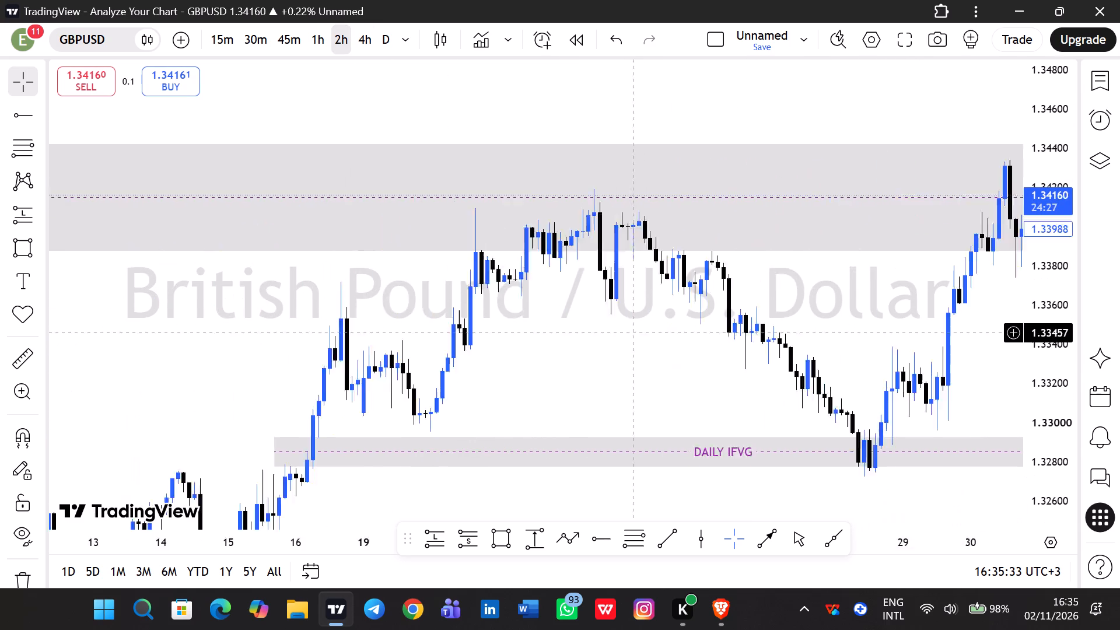
drag(729, 316, 418, 264)
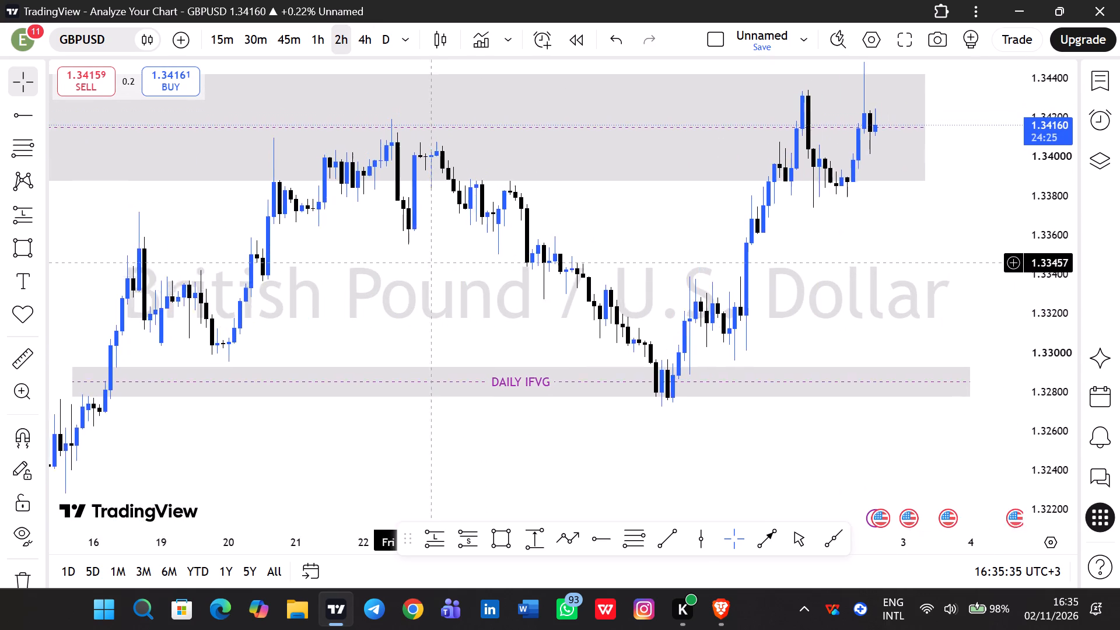
drag(418, 264, 429, 256)
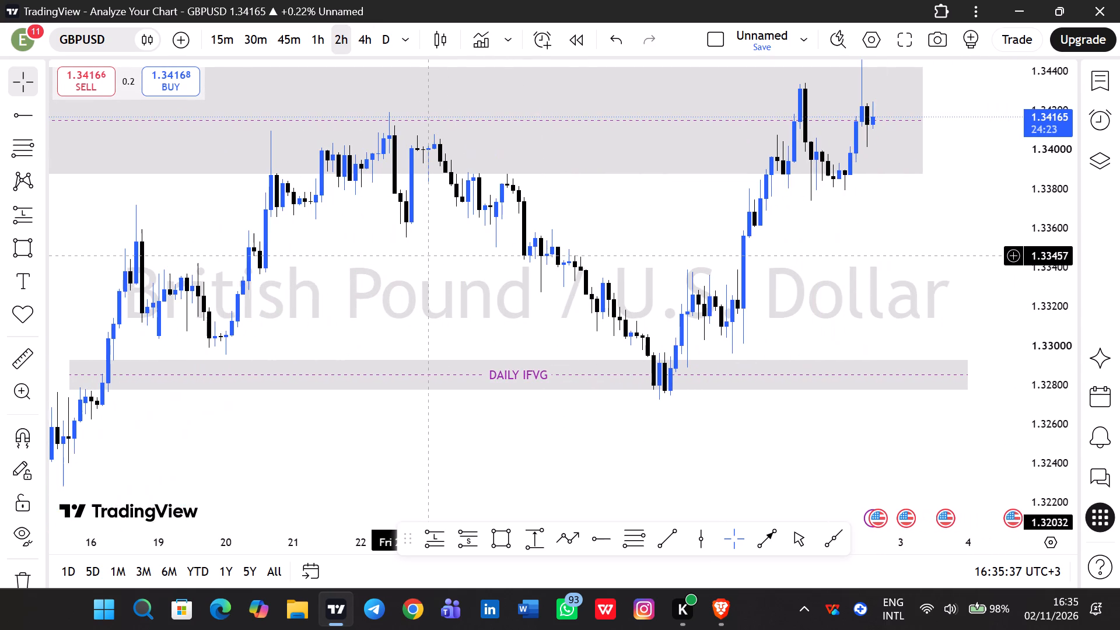
drag(429, 256, 624, 253)
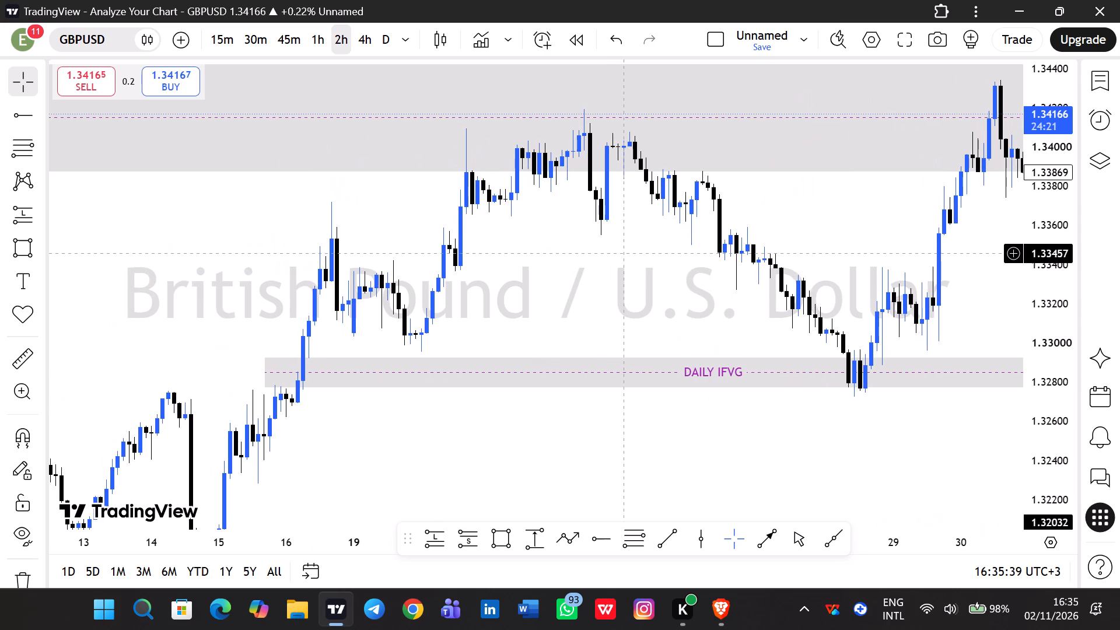
drag(624, 253, 754, 123)
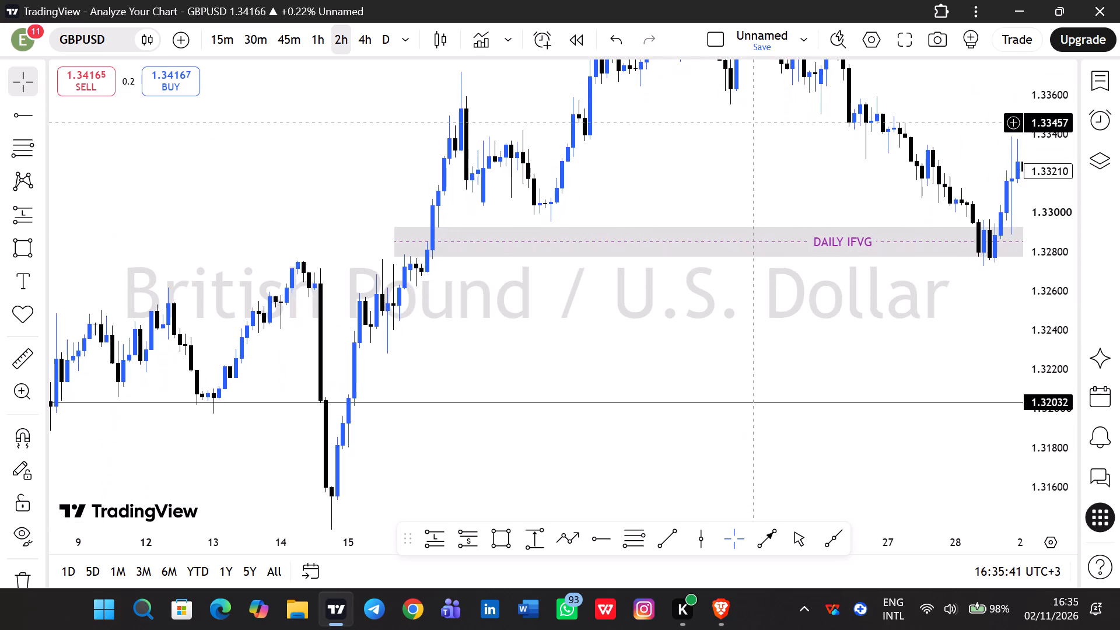
drag(754, 123, 415, 338)
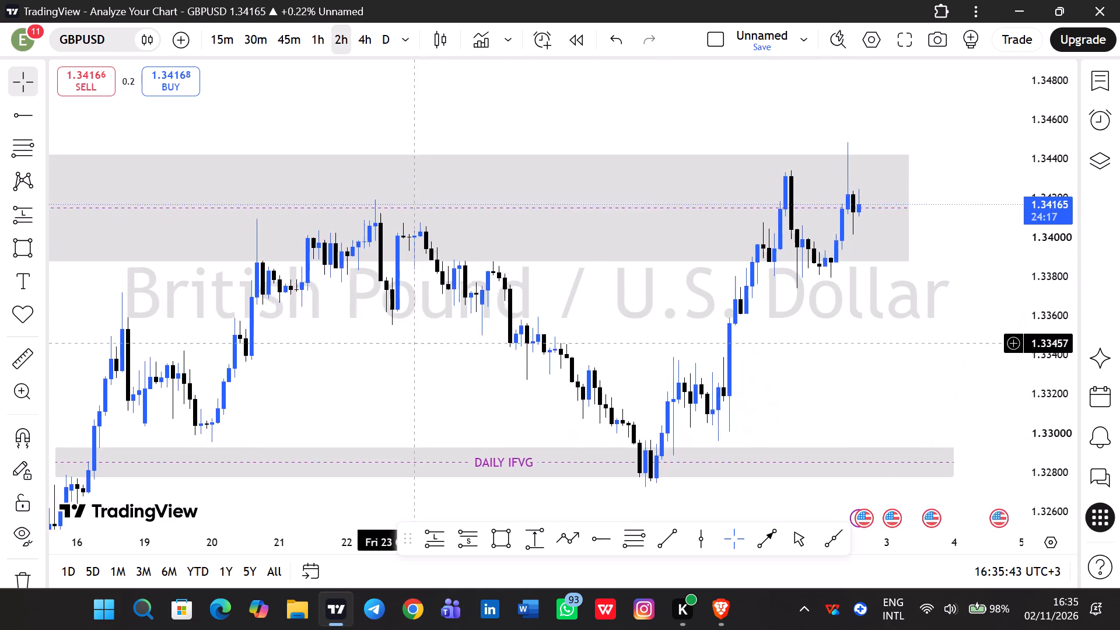
drag(415, 338, 491, 306)
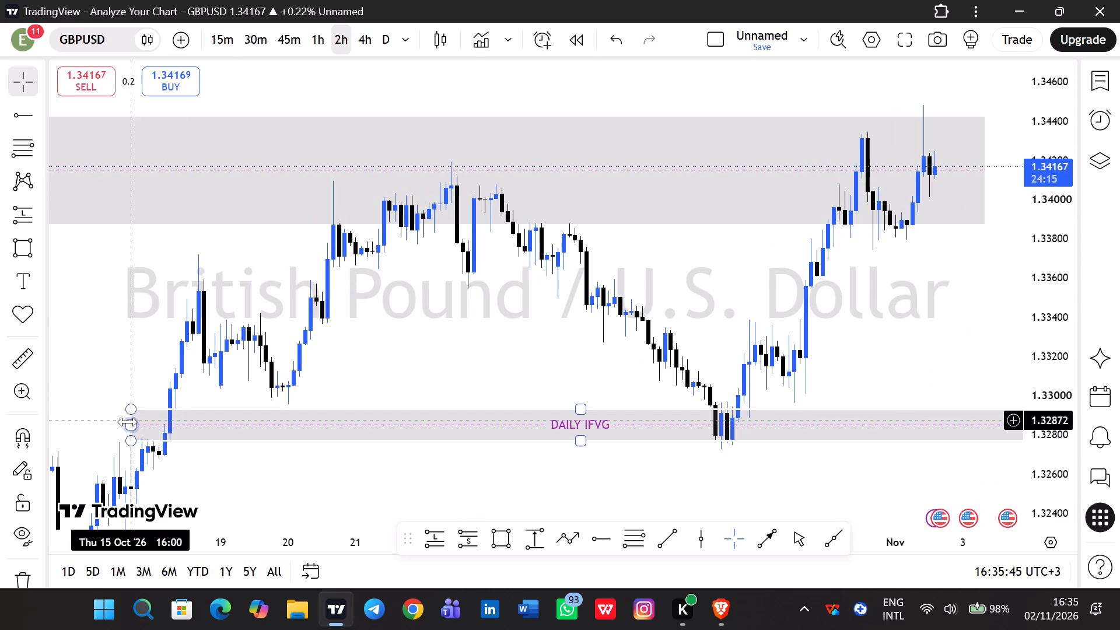
drag(128, 423, 707, 478)
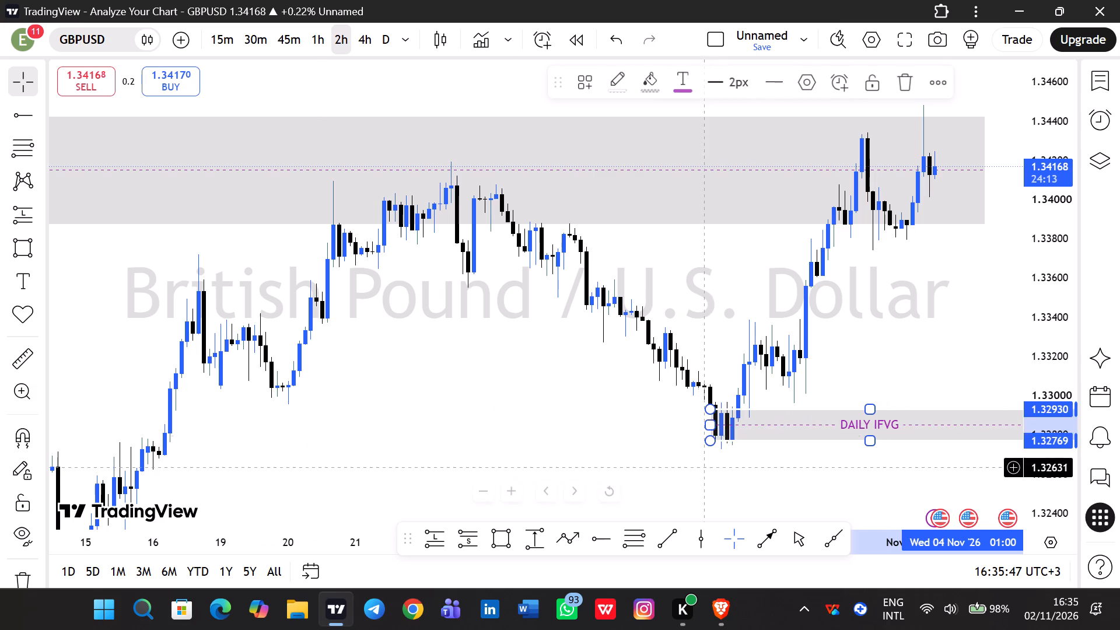
drag(709, 408, 715, 401)
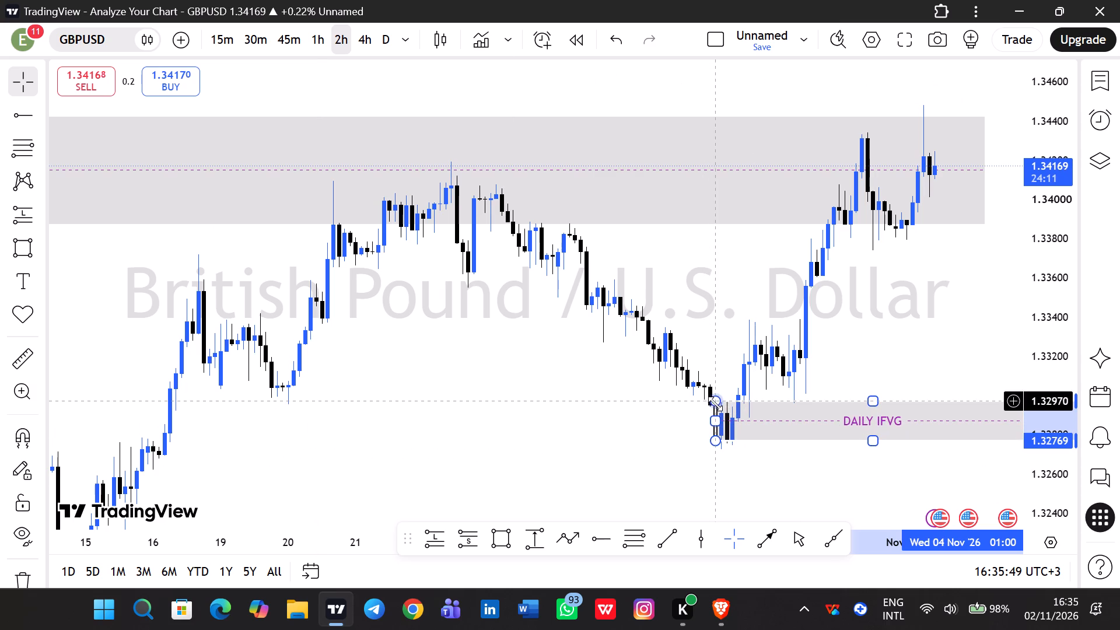
click(715, 442)
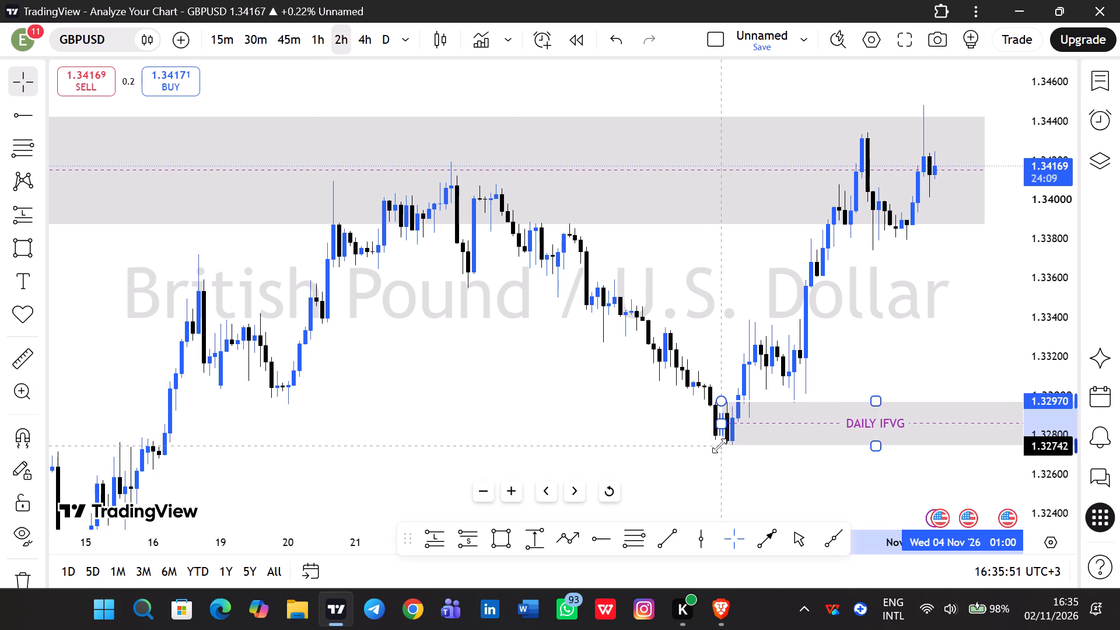
Shorten the DAILY FVG zone so that it ends just after the 30 October swing high.
drag(722, 478, 365, 435)
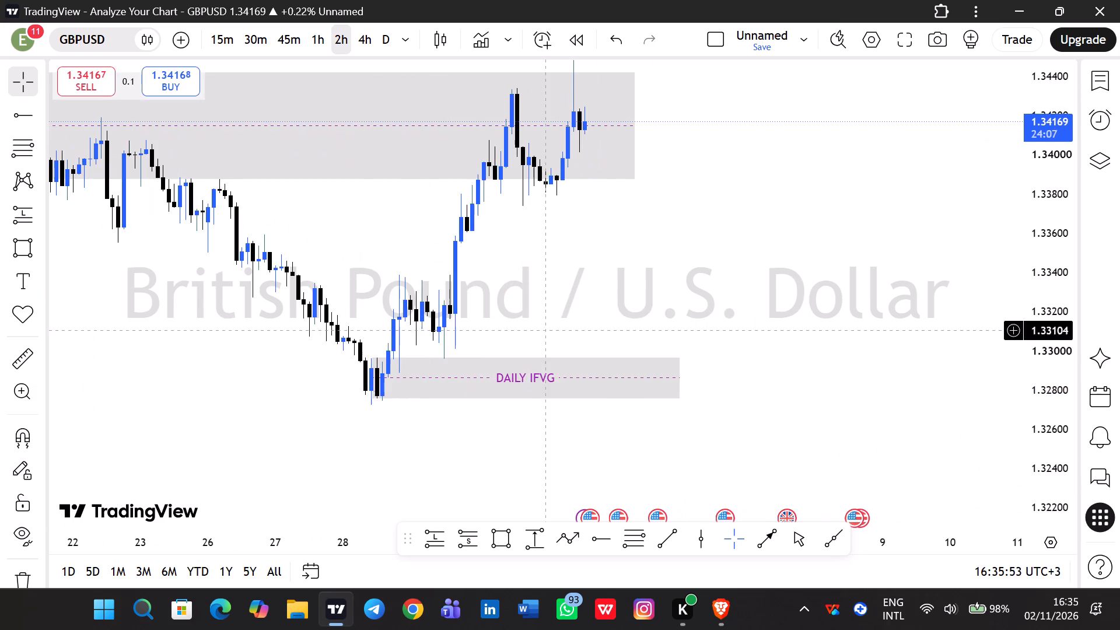
drag(621, 296, 688, 367)
drag(696, 193, 677, 187)
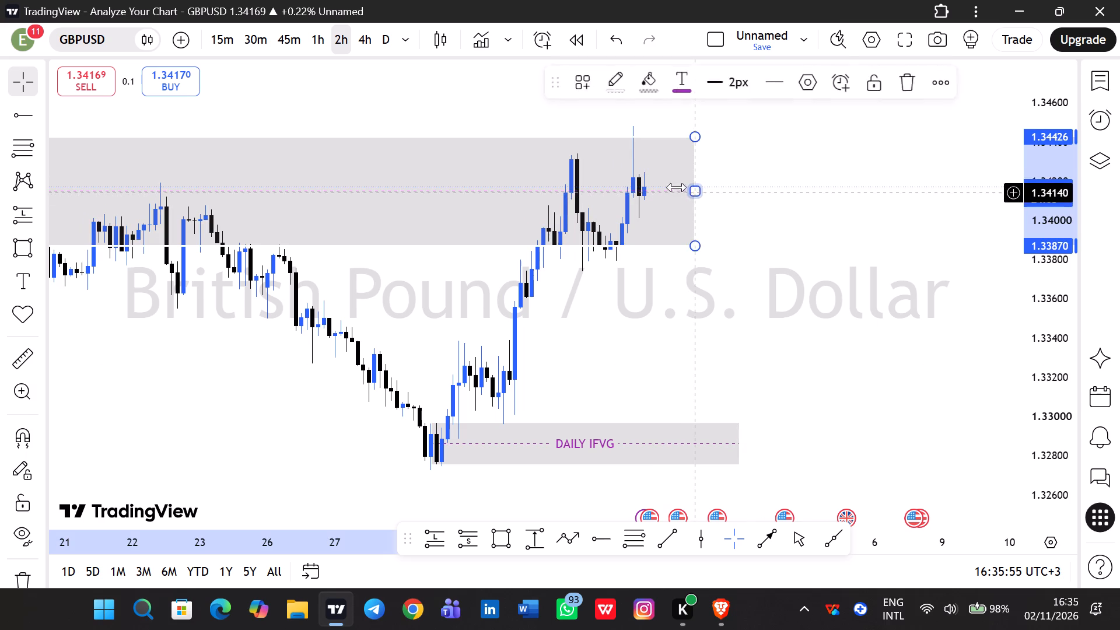
drag(677, 187, 590, 190)
click(695, 198)
Examine the 1-hour price action around the end of the DAILY FVG zone and the latest swing high.
click(328, 41)
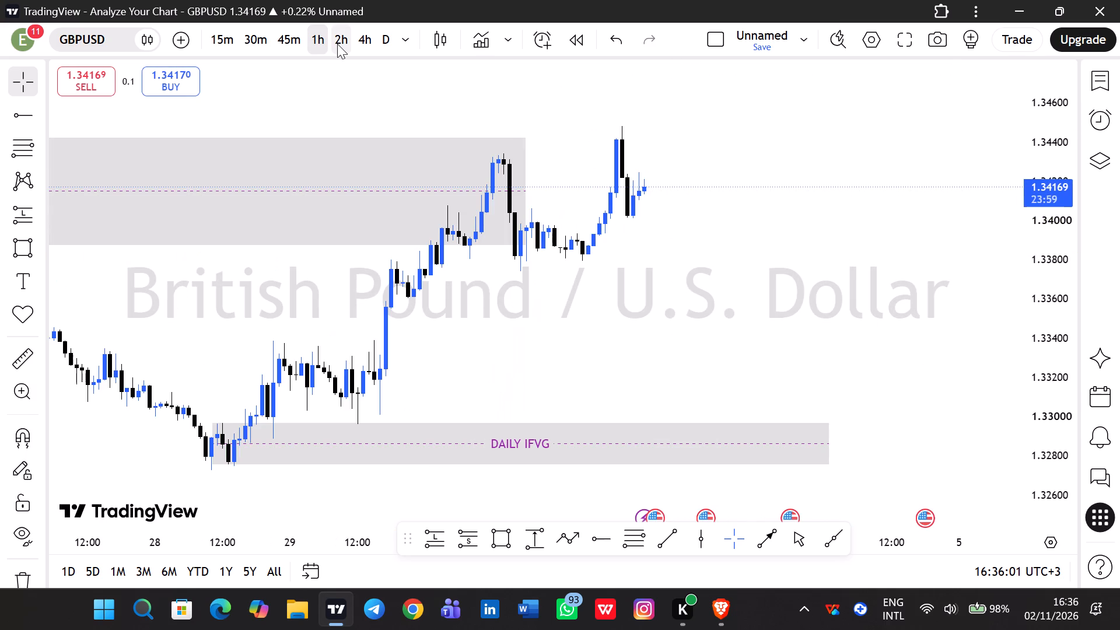
drag(773, 209, 813, 332)
scroll(1056, 393, up, 8)
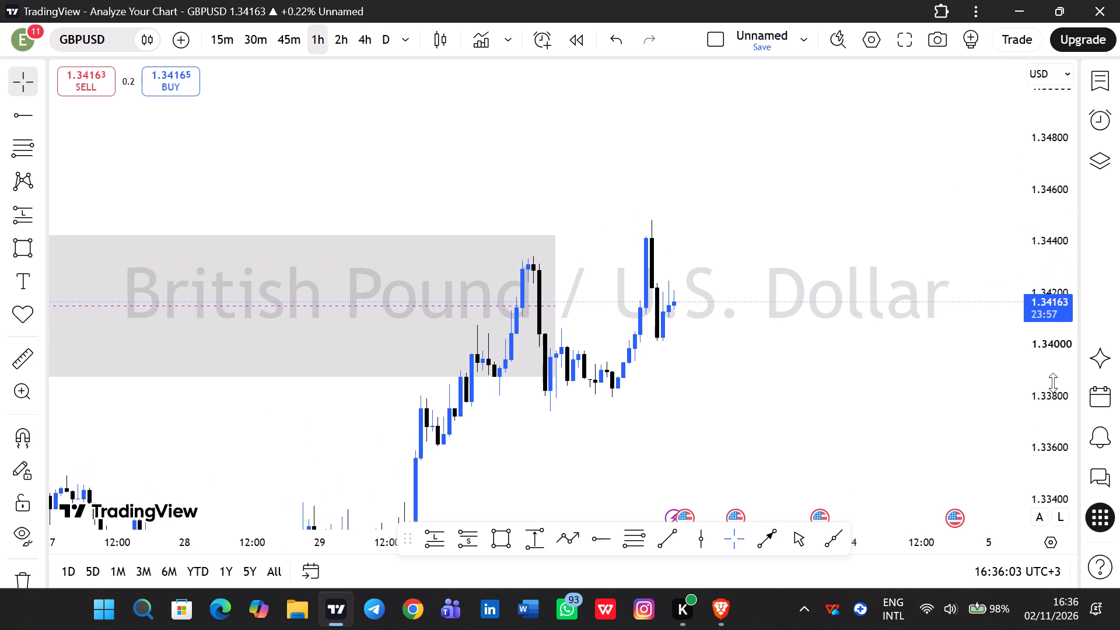
scroll(1053, 383, up, 8)
drag(867, 370, 814, 338)
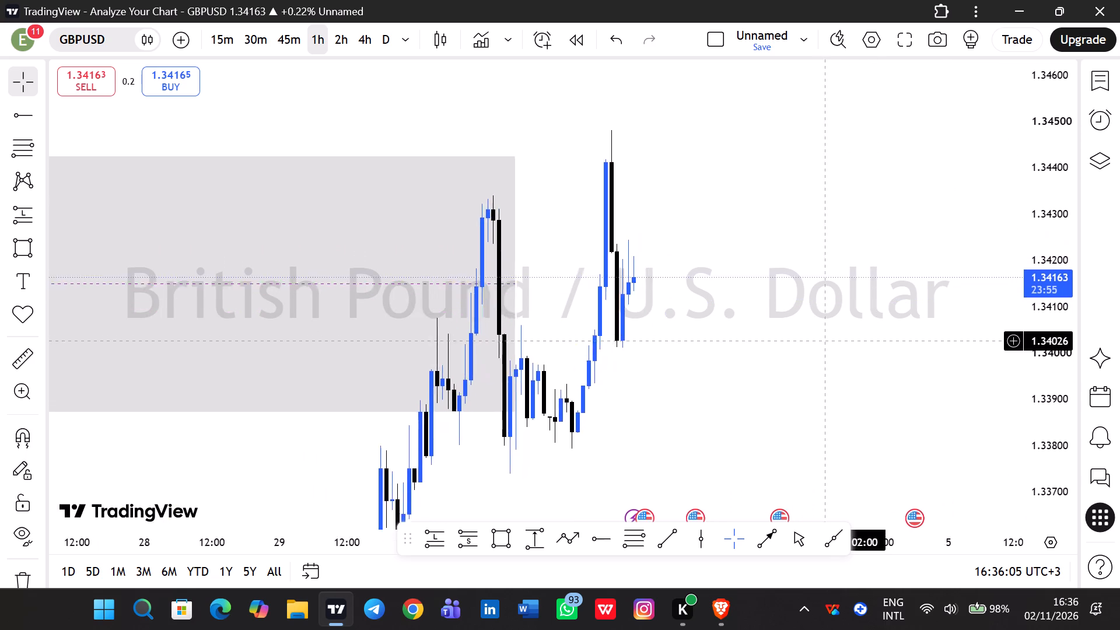
drag(814, 338, 772, 329)
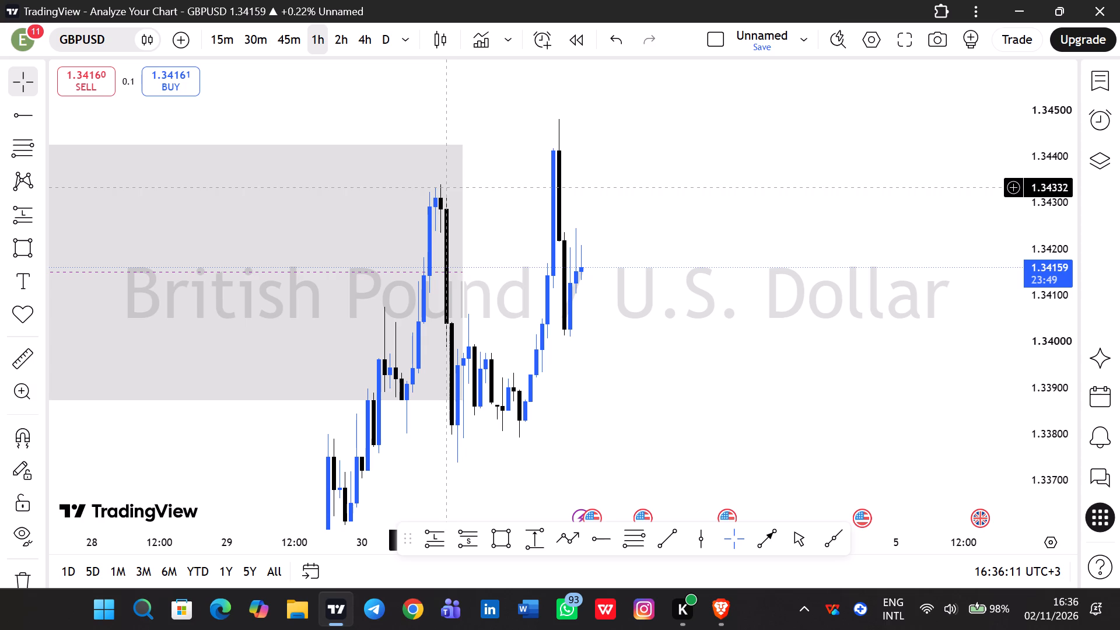
drag(506, 265, 599, 189)
click(599, 189)
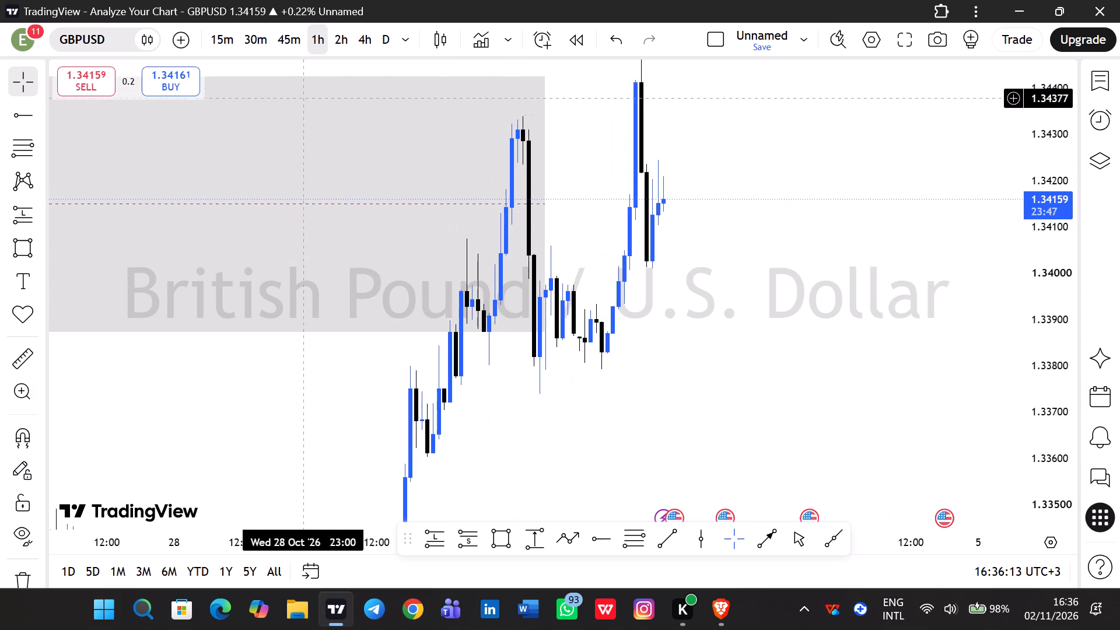
On the 2-hour timeframe, draw a small rectangle from 1.34017 to about 1.3411 over the gap just below the current candle, extending slightly past it.
click(335, 36)
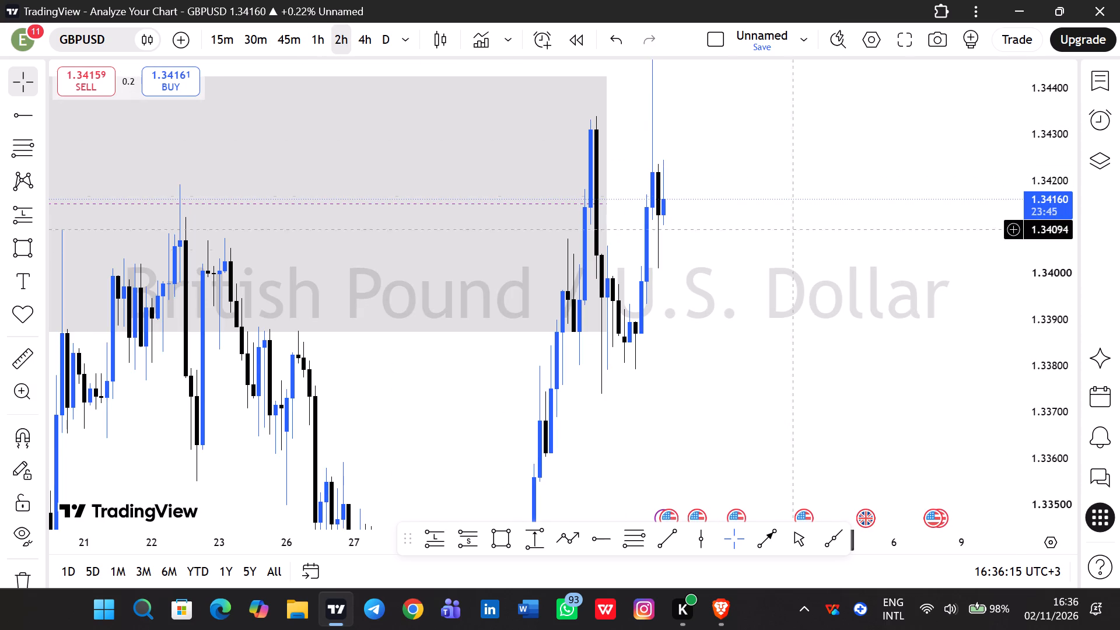
scroll(1056, 253, down, 13)
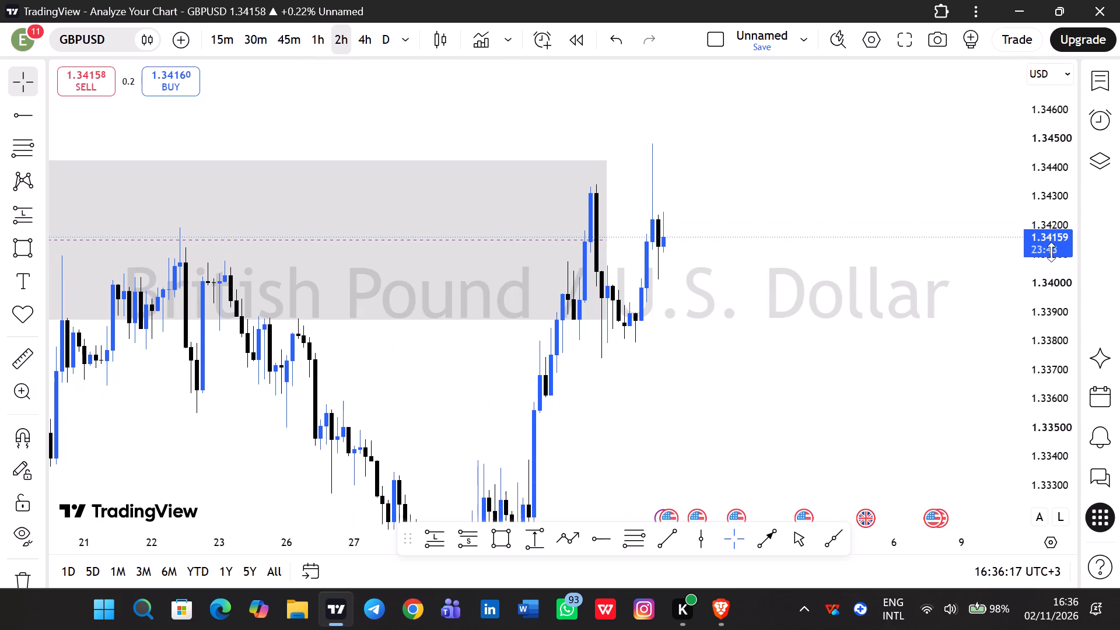
click(496, 535)
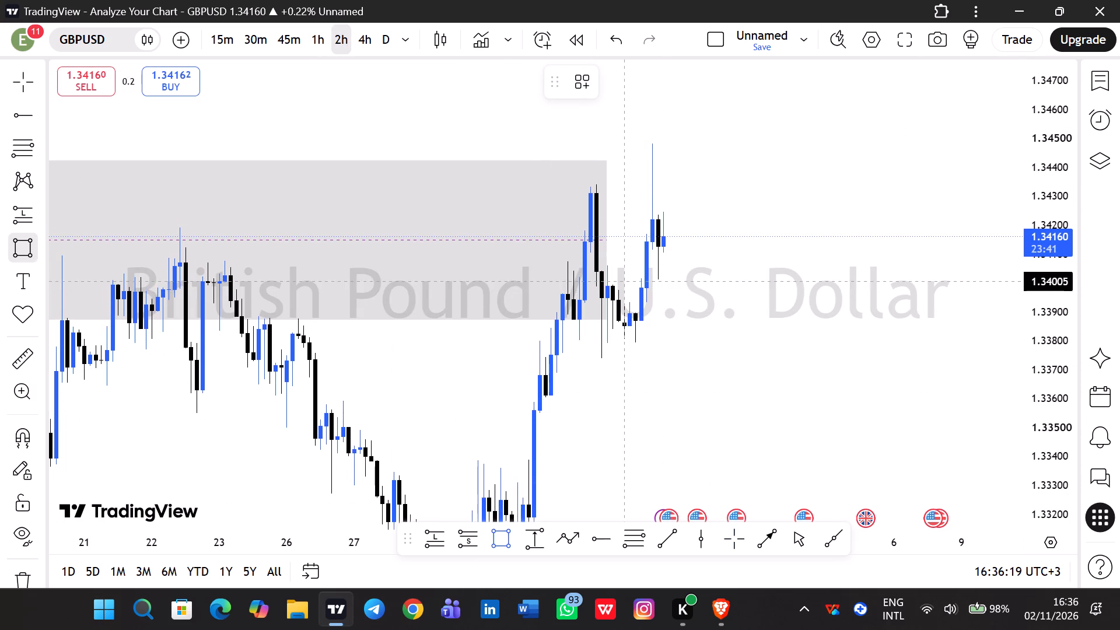
click(637, 278)
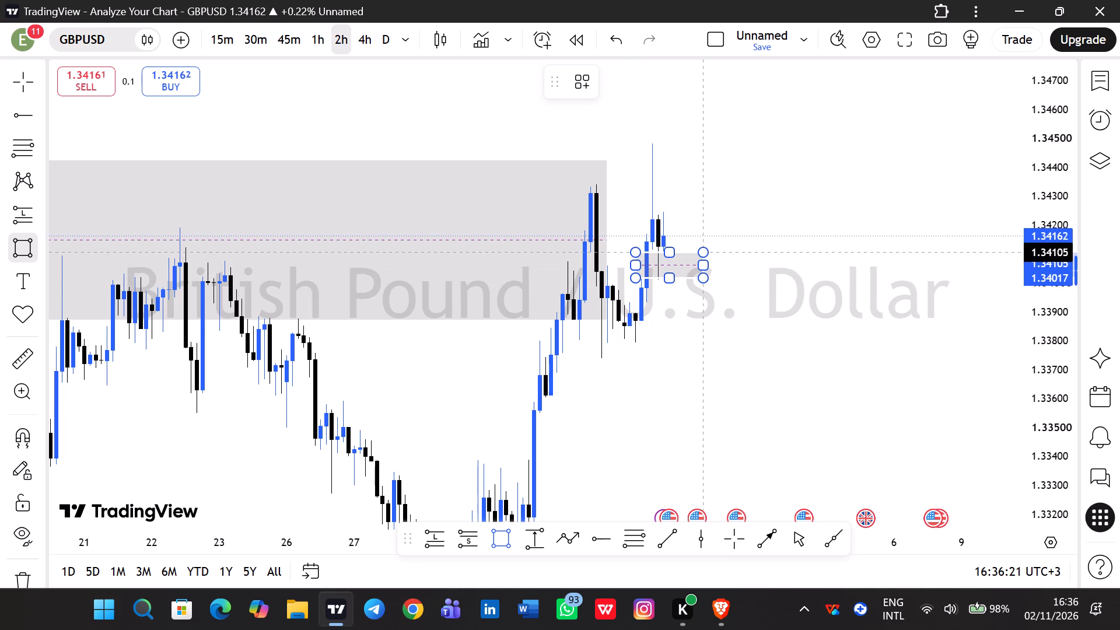
click(703, 250)
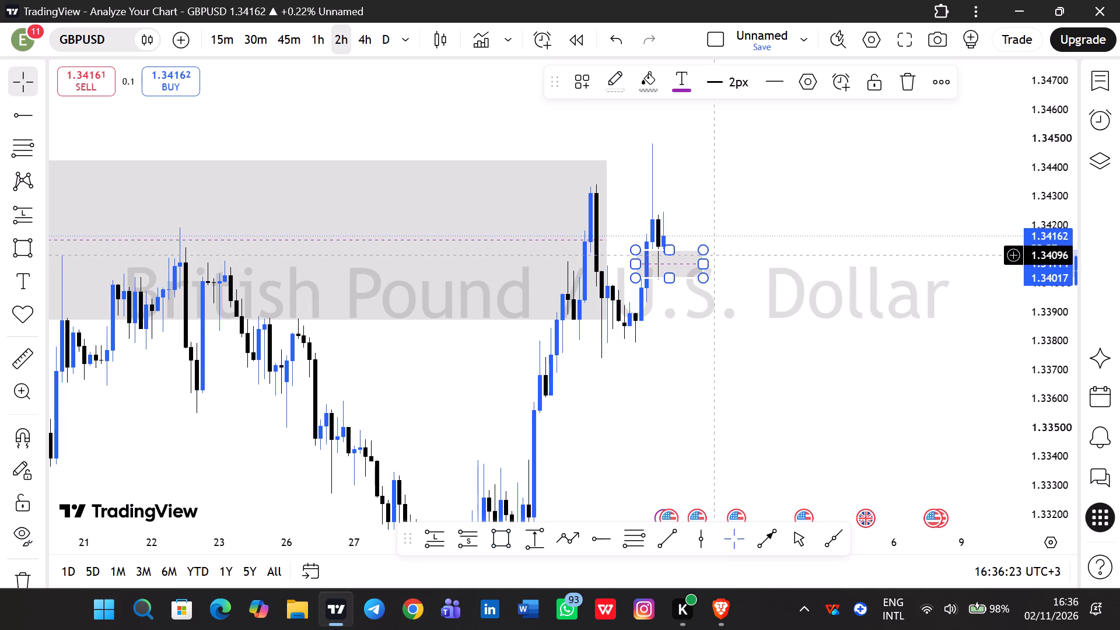
click(718, 258)
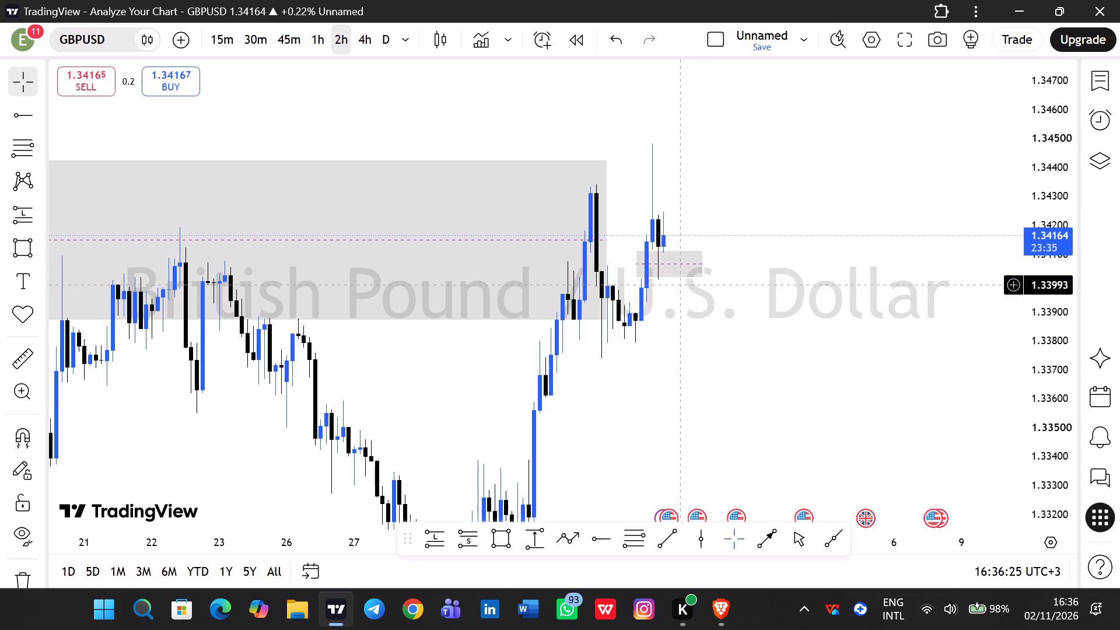
drag(703, 262, 711, 265)
click(721, 314)
Draw a path from about 1.3413 down to 1.3395, back up to 1.3407 inside the small gap rectangle, and down to 1.3374.
drag(729, 344, 731, 314)
scroll(1056, 282, down, 6)
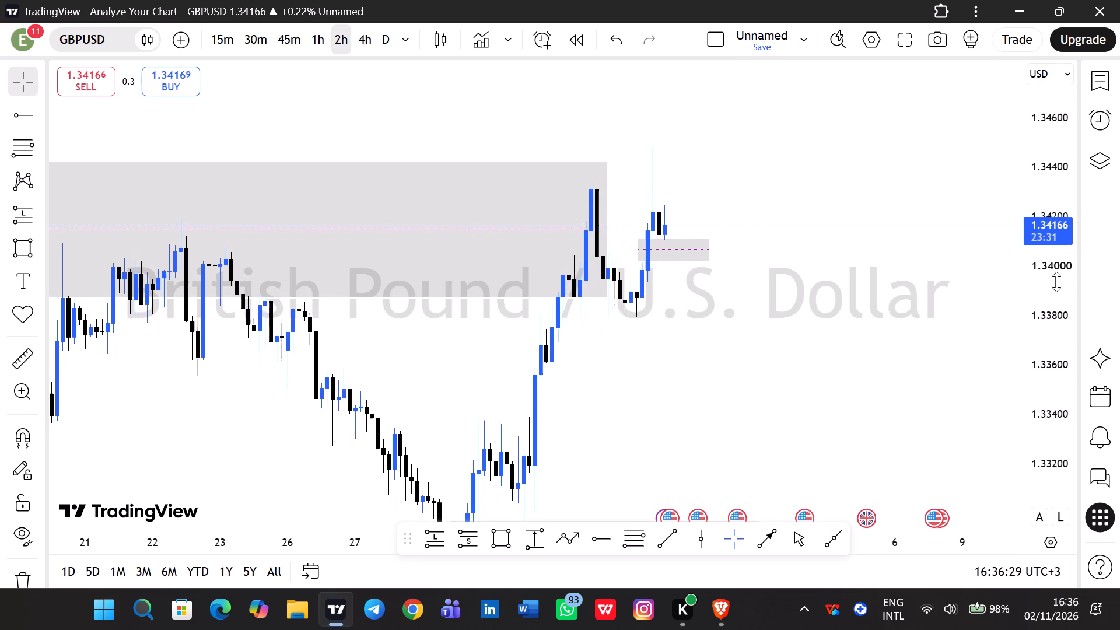
scroll(1056, 282, down, 1)
drag(845, 374, 836, 323)
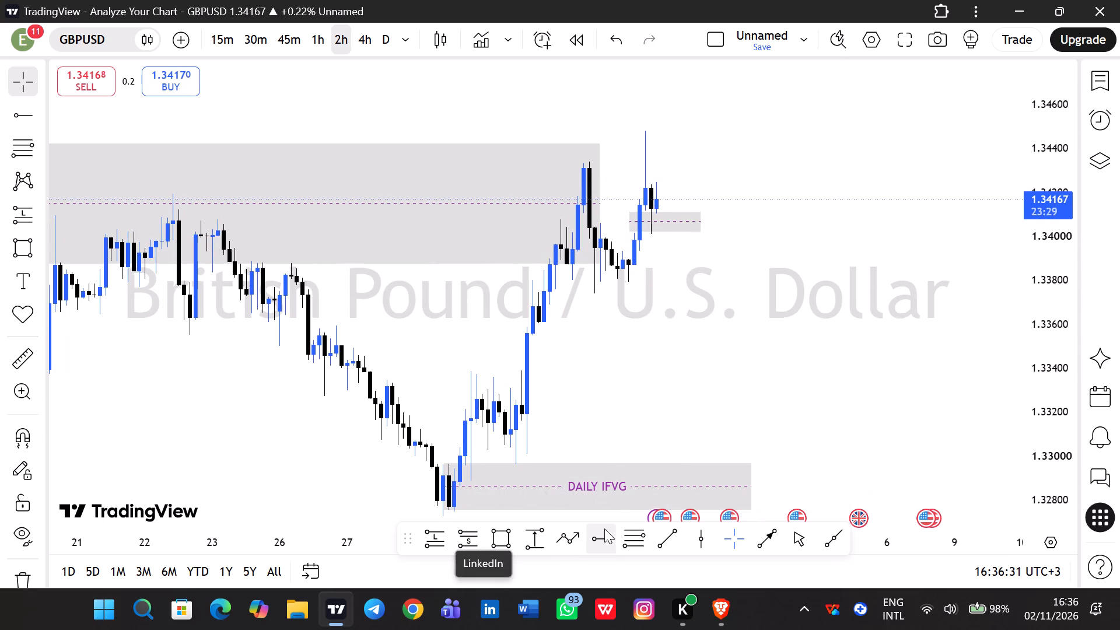
click(572, 535)
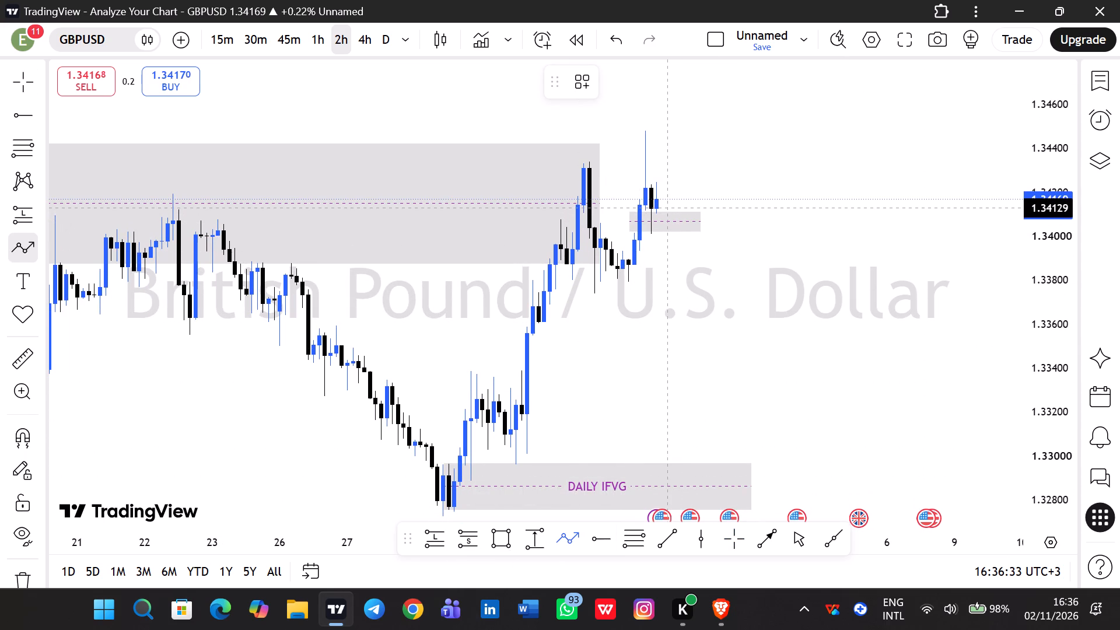
click(668, 207)
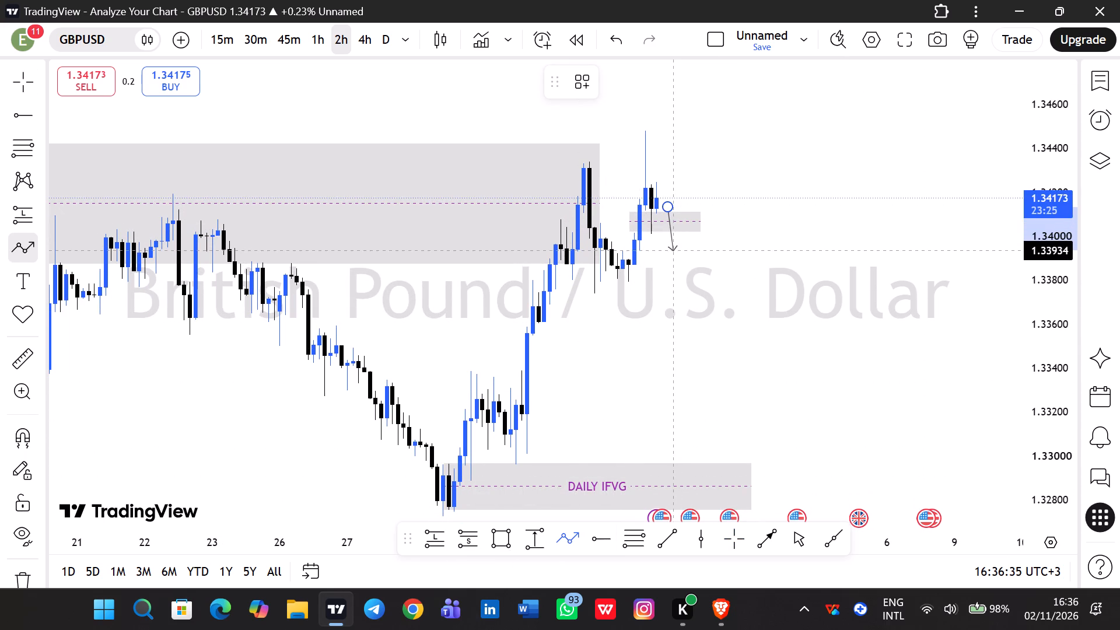
click(677, 247)
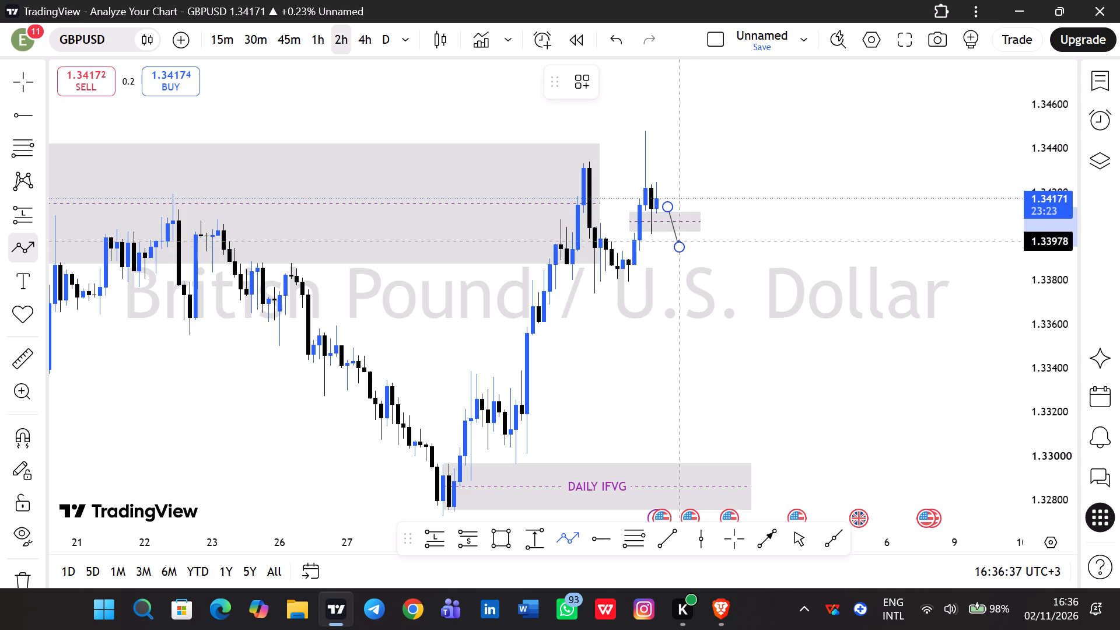
click(697, 221)
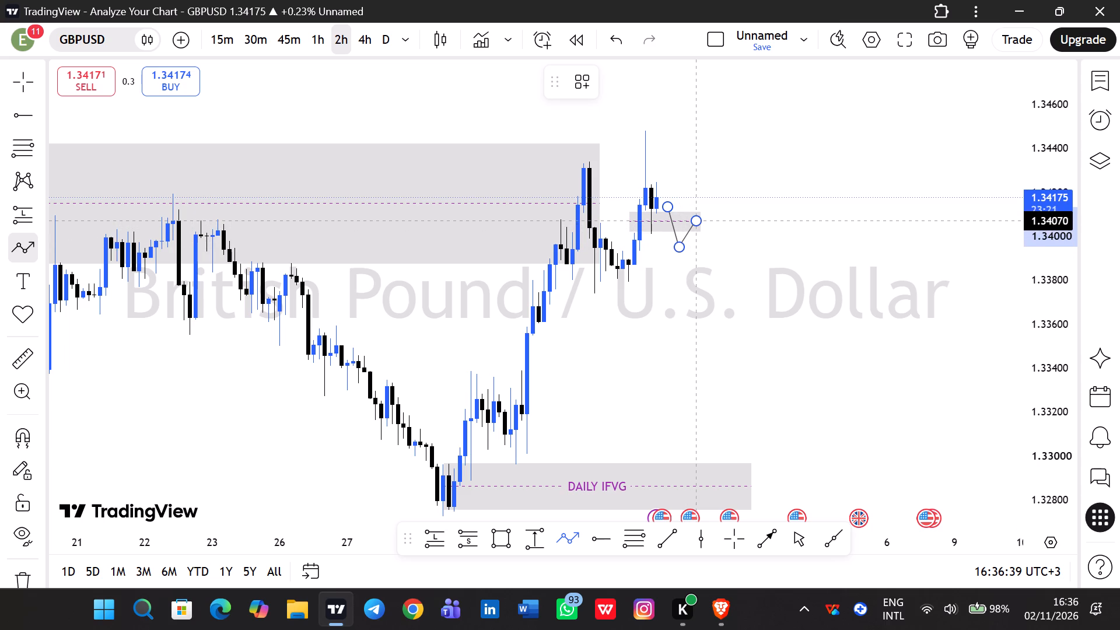
double_click(708, 292)
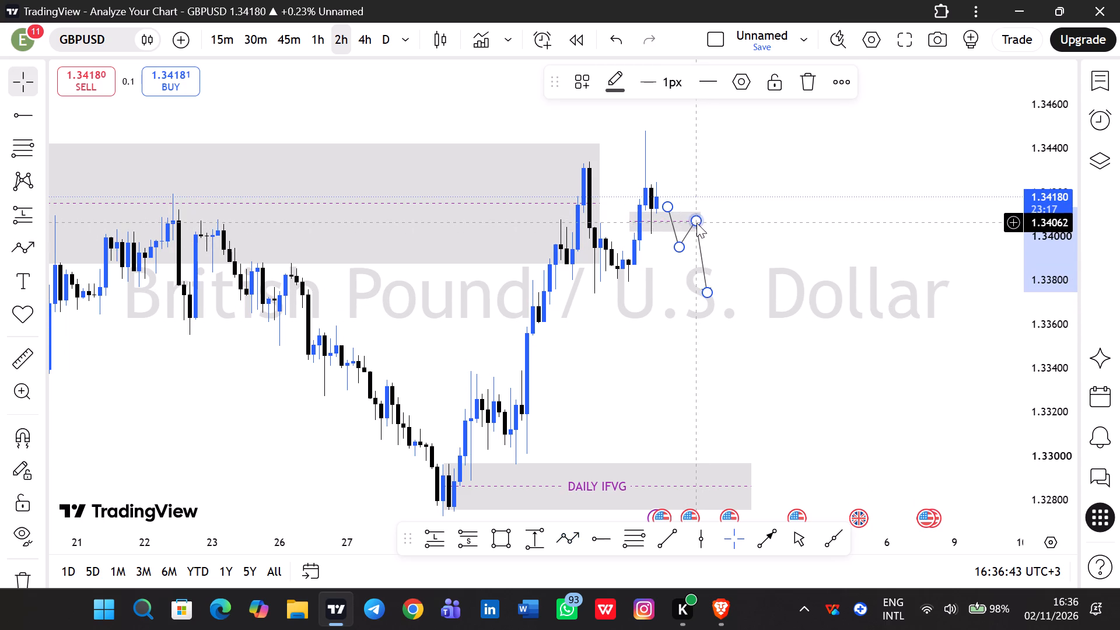
Tighten the path by shifting its middle turning points and endpoint to earlier candles, ending the arrow at about 1.3380.
click(696, 223)
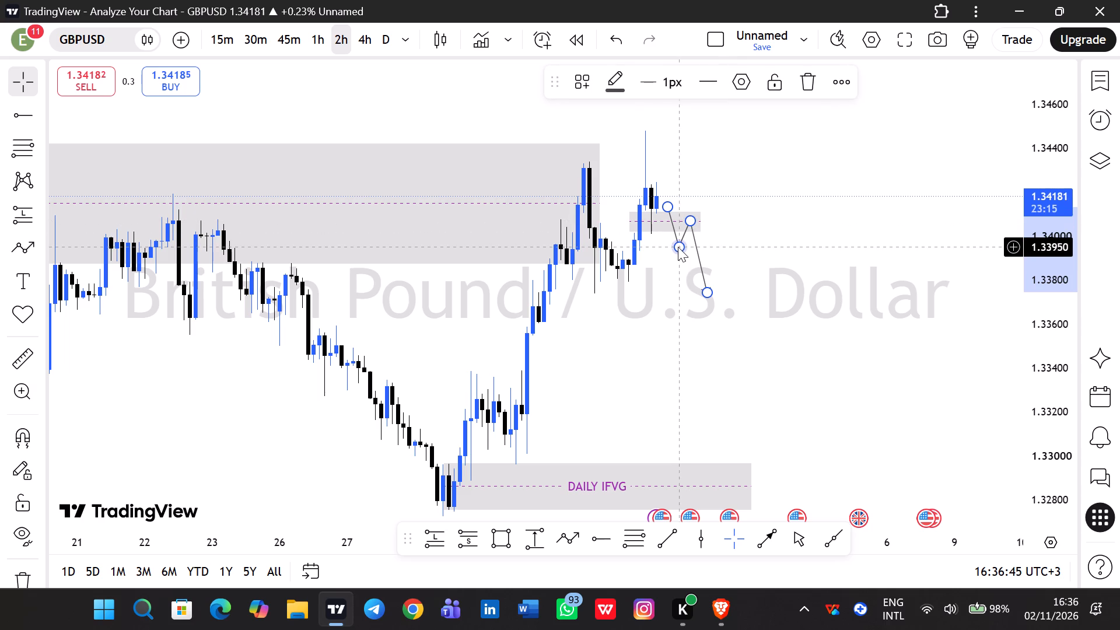
click(678, 247)
click(760, 261)
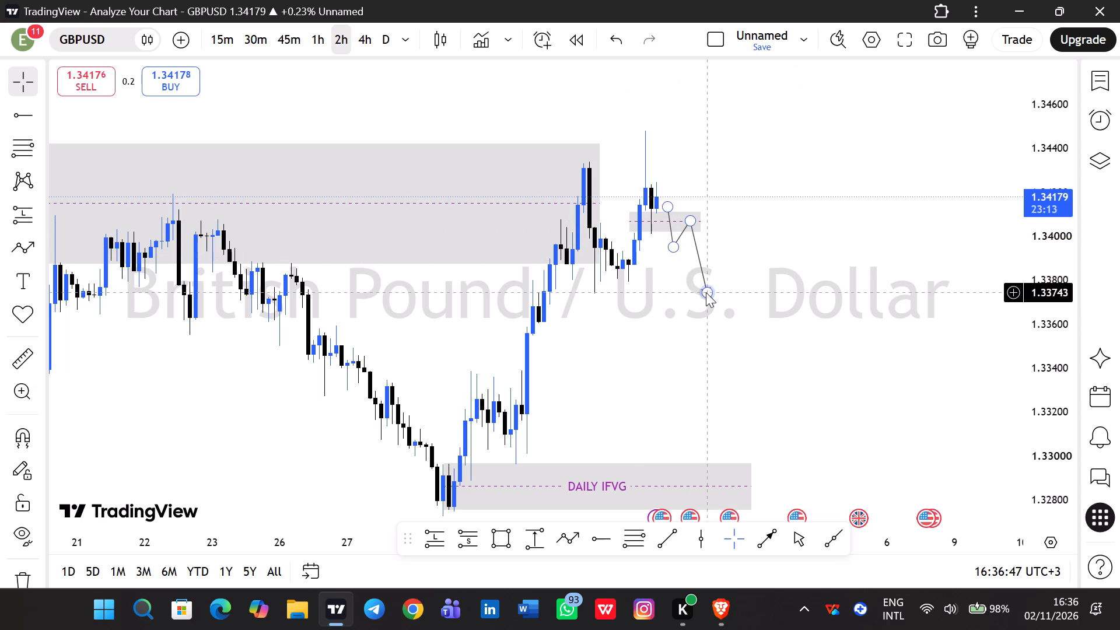
click(706, 293)
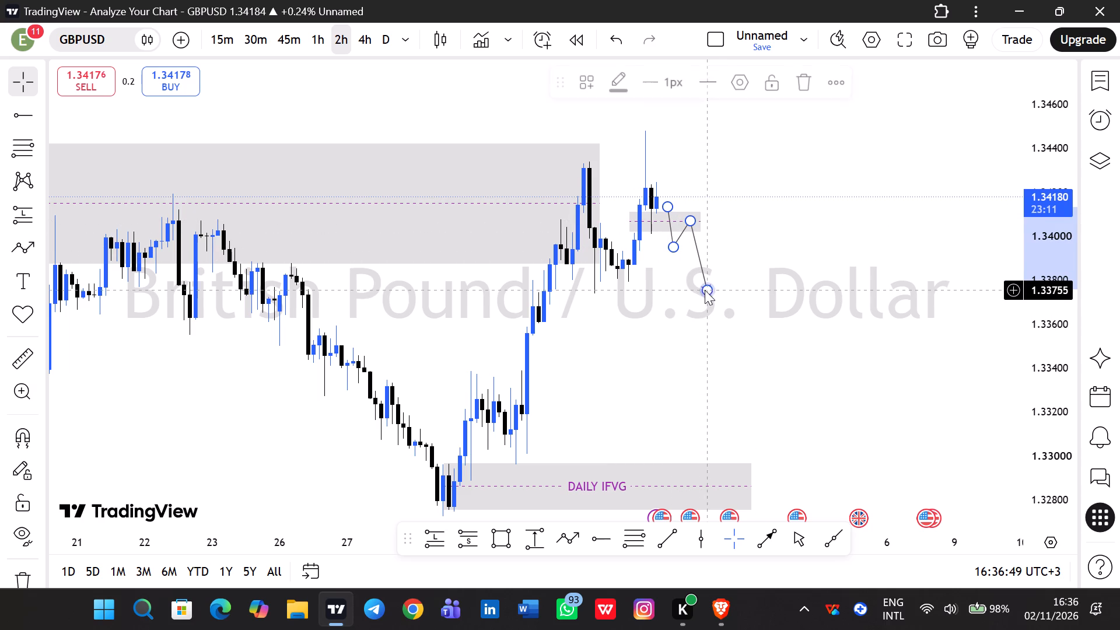
click(744, 283)
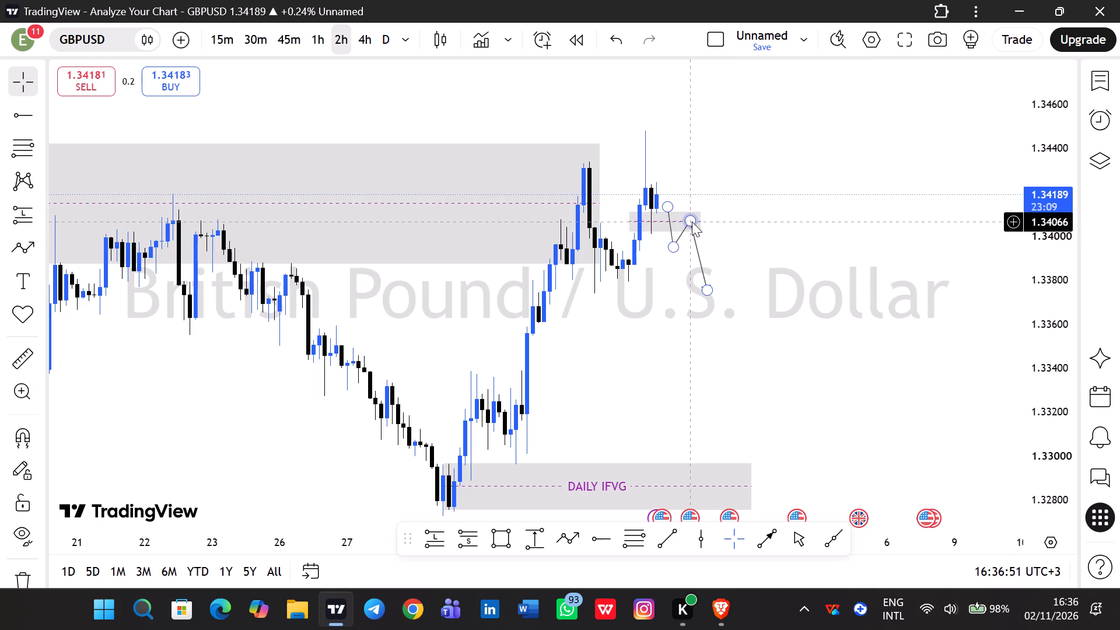
drag(692, 222, 687, 222)
click(755, 268)
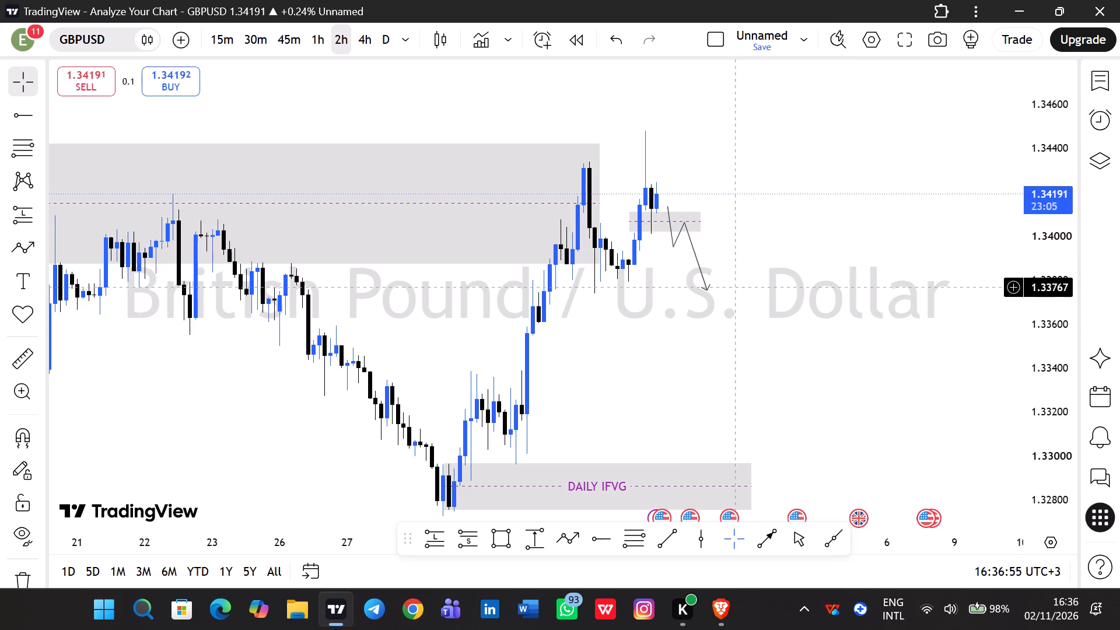
drag(708, 292, 695, 279)
click(780, 282)
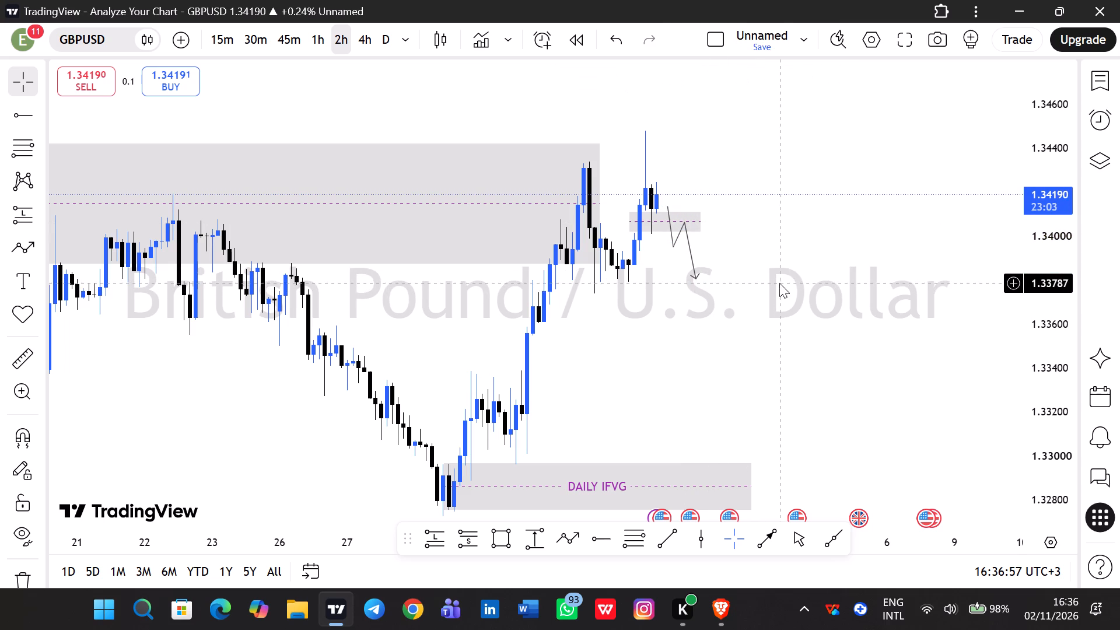
Place a short position with entry at 1.34066 on the path's retracement peak and target 1.32966 at the DAILY IFVG's upper edge, slightly narrowed.
drag(783, 353, 776, 303)
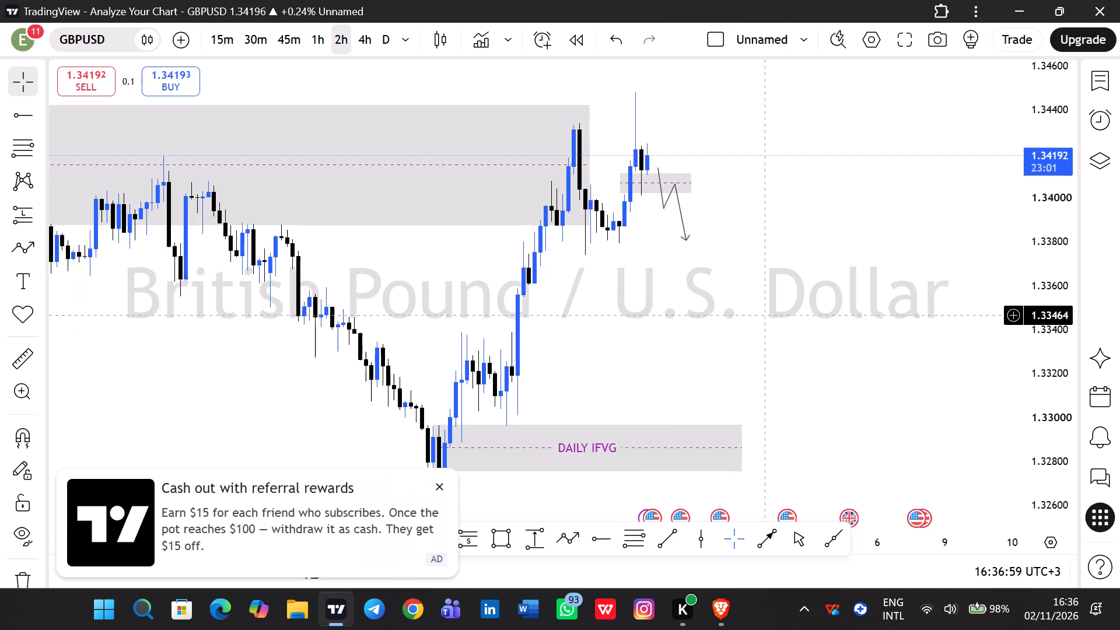
drag(776, 303, 796, 289)
click(439, 487)
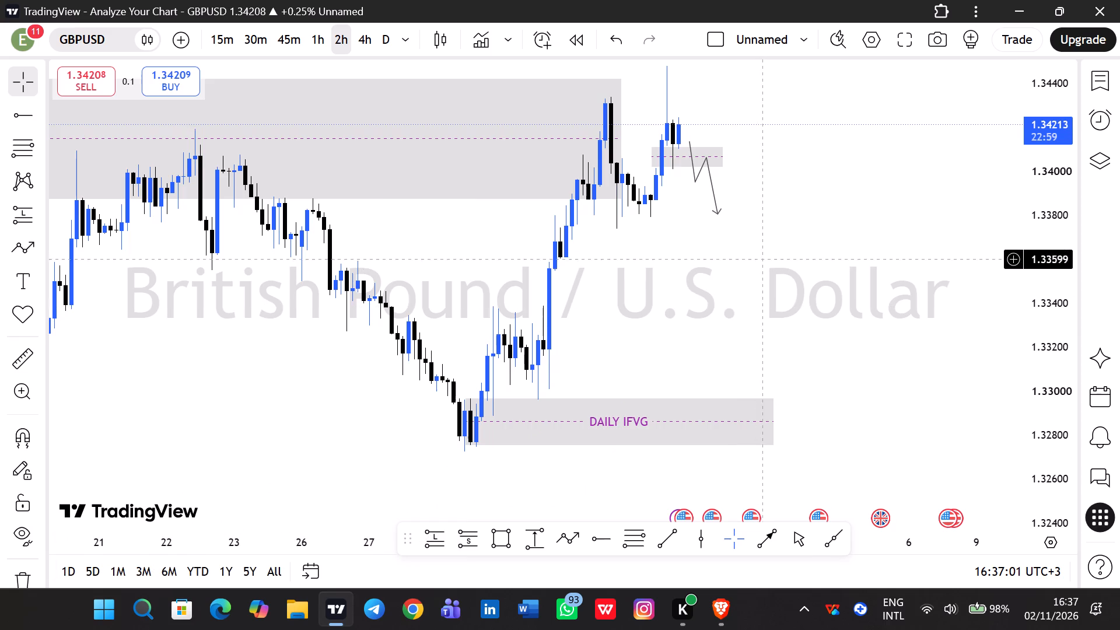
drag(764, 269, 745, 318)
click(800, 54)
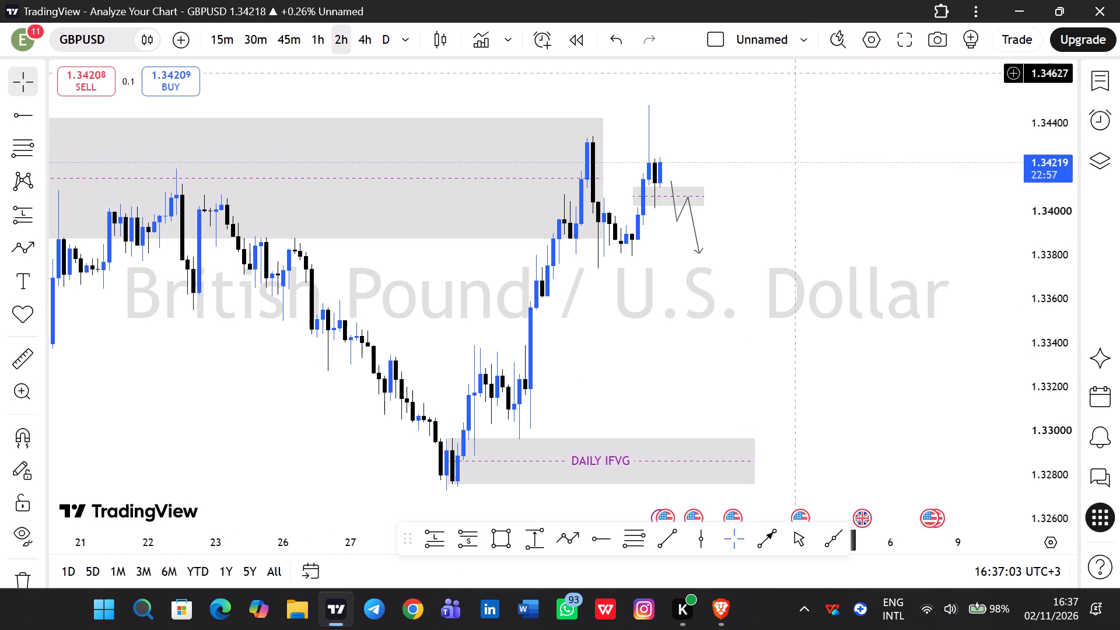
drag(760, 274, 735, 279)
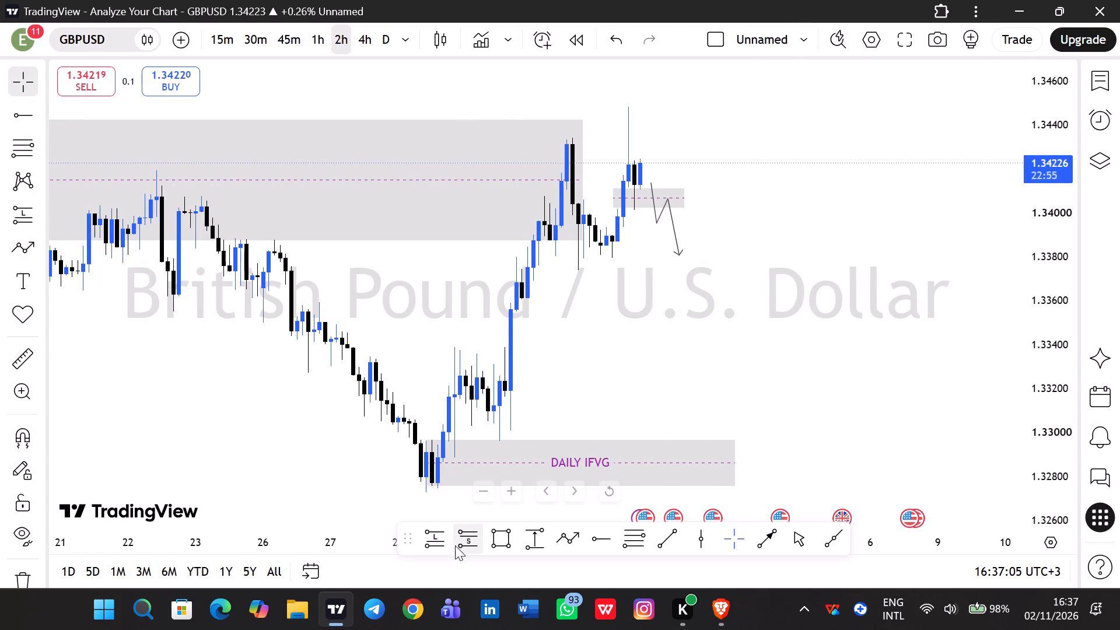
click(461, 538)
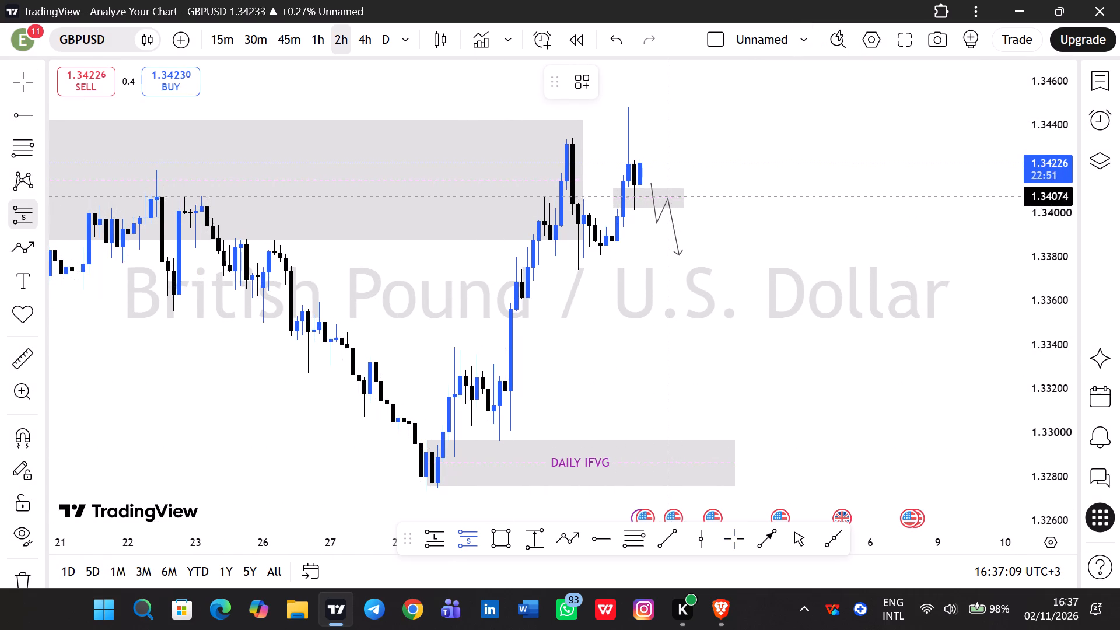
click(667, 198)
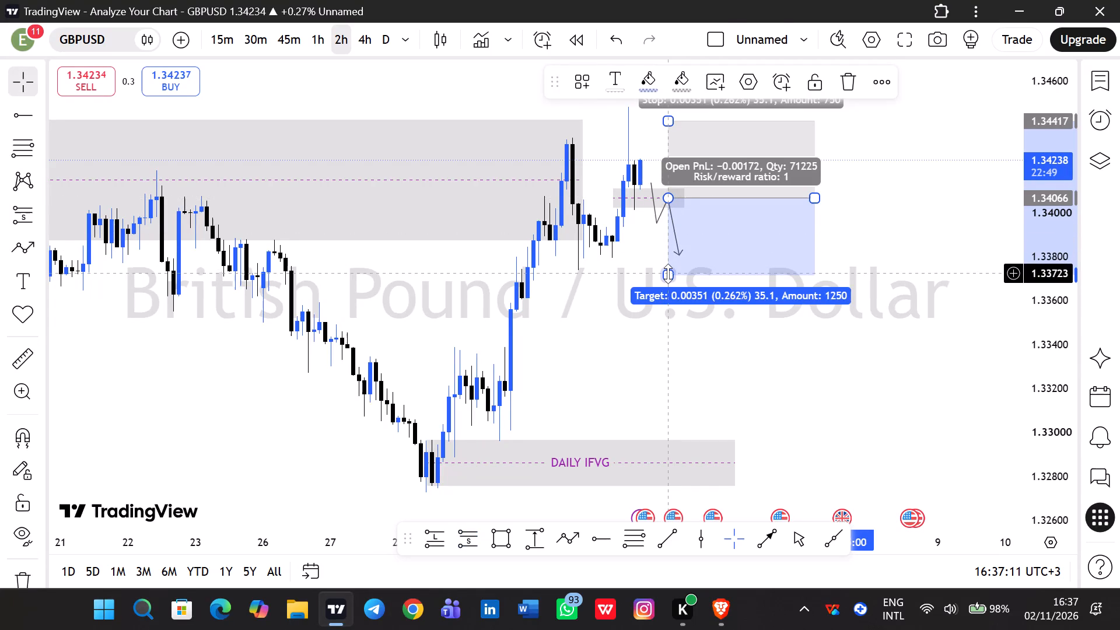
drag(668, 274, 659, 440)
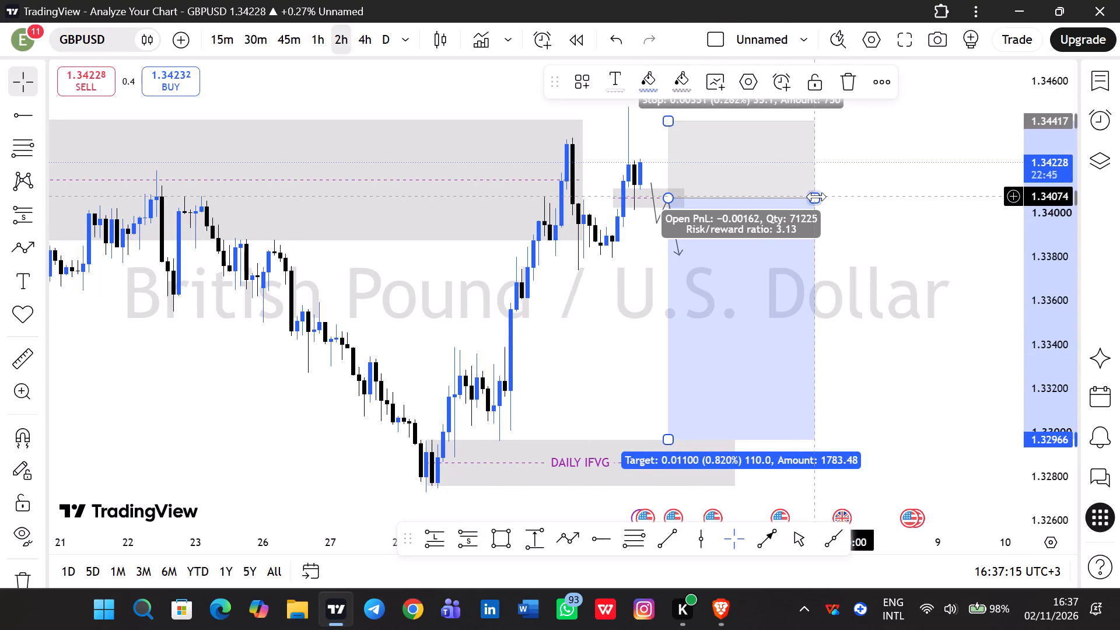
drag(817, 197, 800, 198)
click(856, 200)
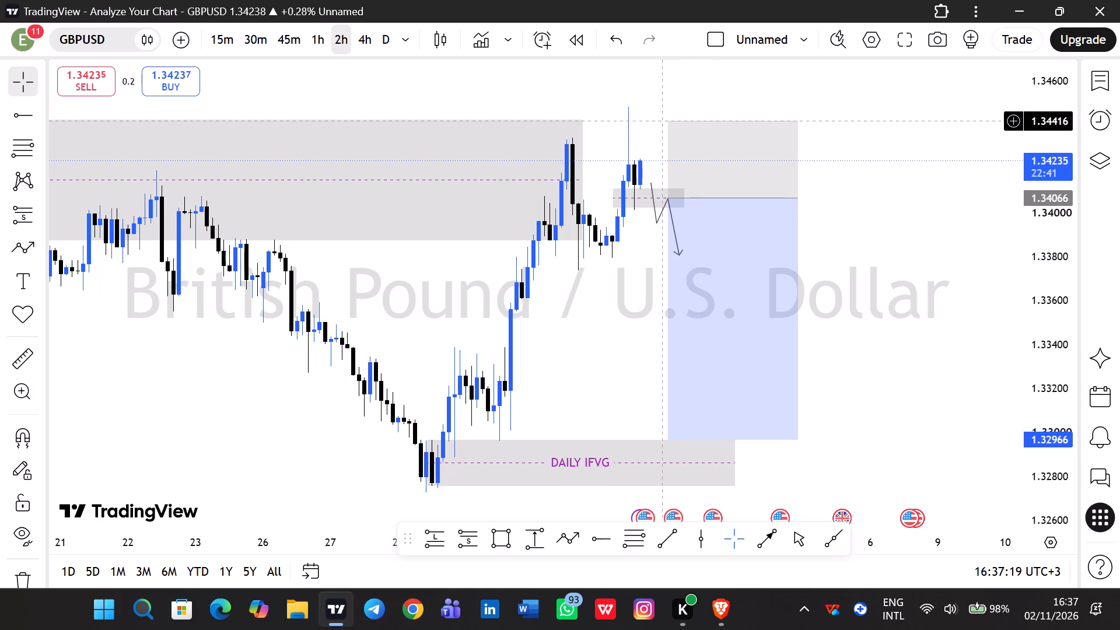
Tighten the short position's stop to 1.34345, level with the 30 October swing high.
drag(669, 118, 676, 129)
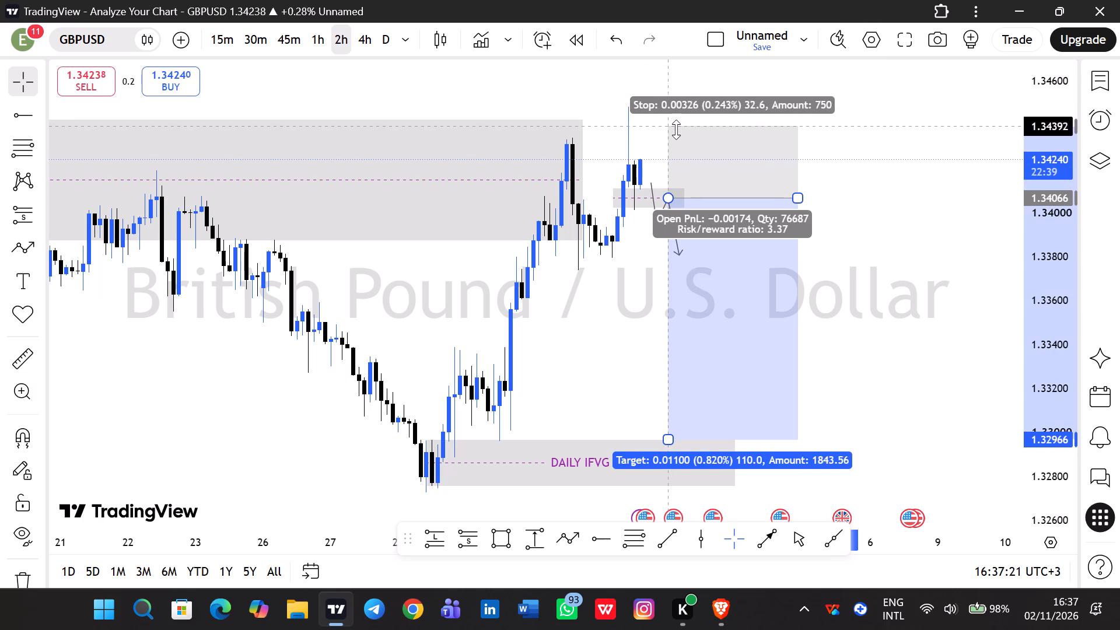
drag(676, 129, 682, 136)
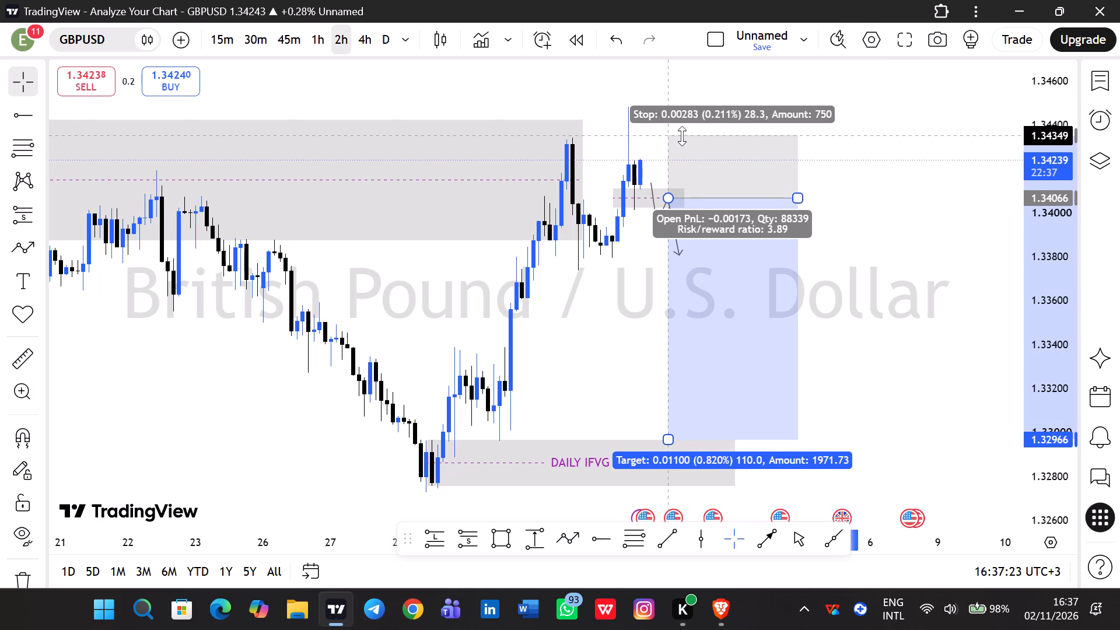
drag(682, 136, 684, 137)
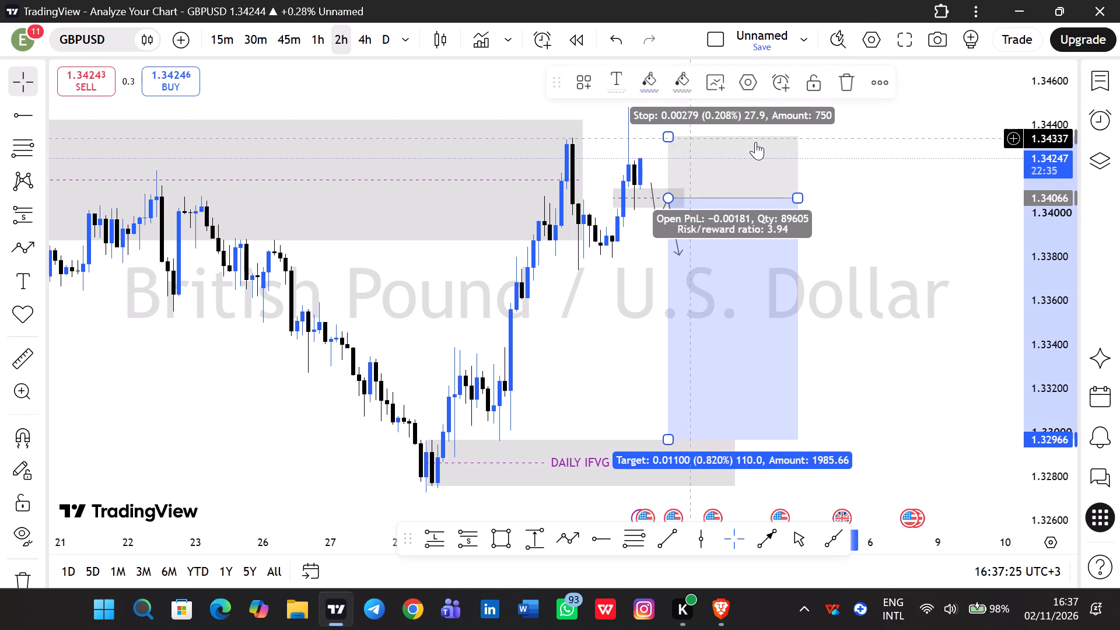
click(887, 161)
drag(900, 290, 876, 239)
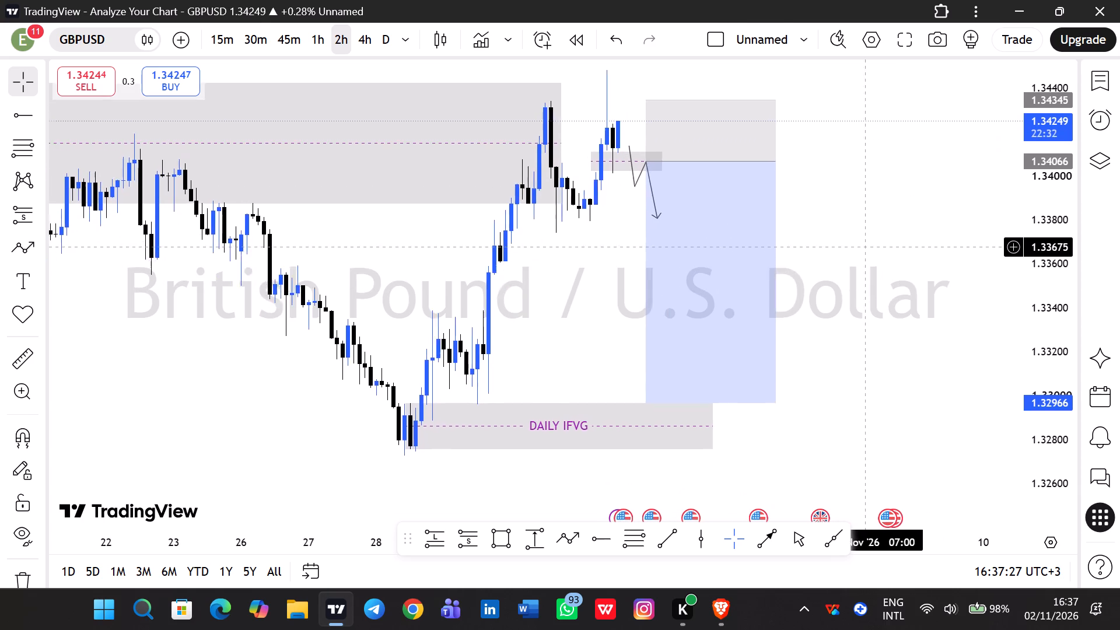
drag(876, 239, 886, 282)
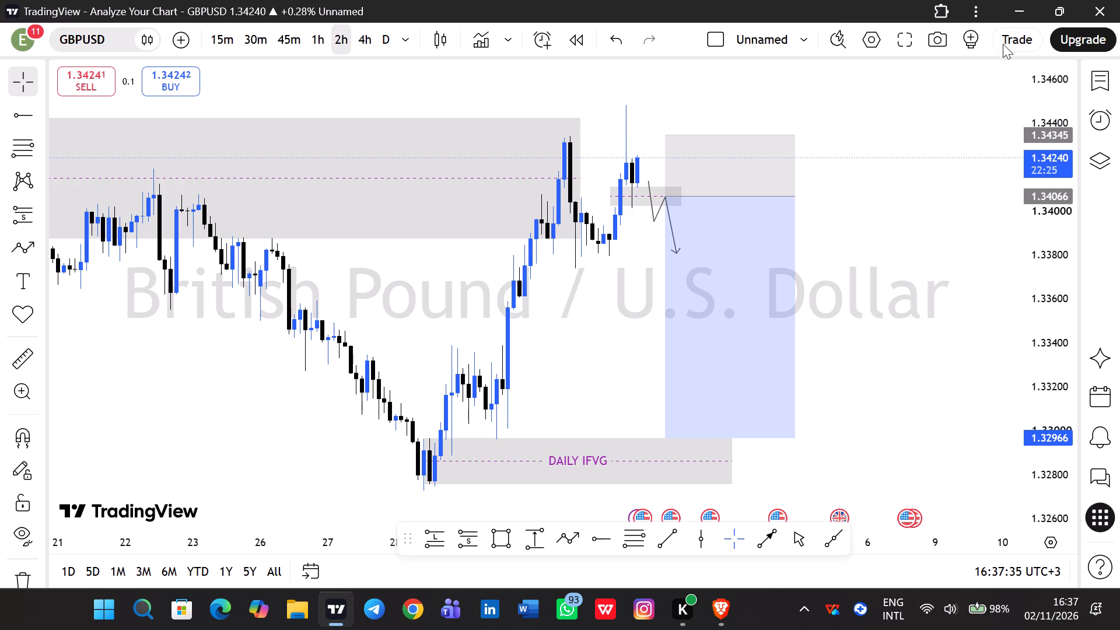
Switch the chart to EURUSD from the watchlist.
click(1107, 76)
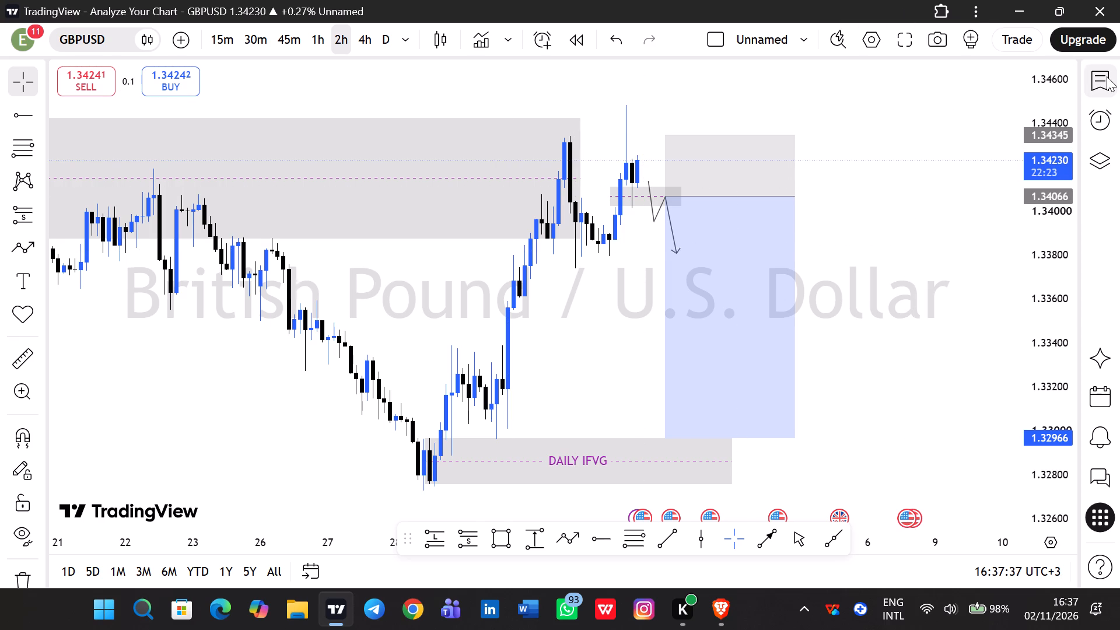
click(972, 199)
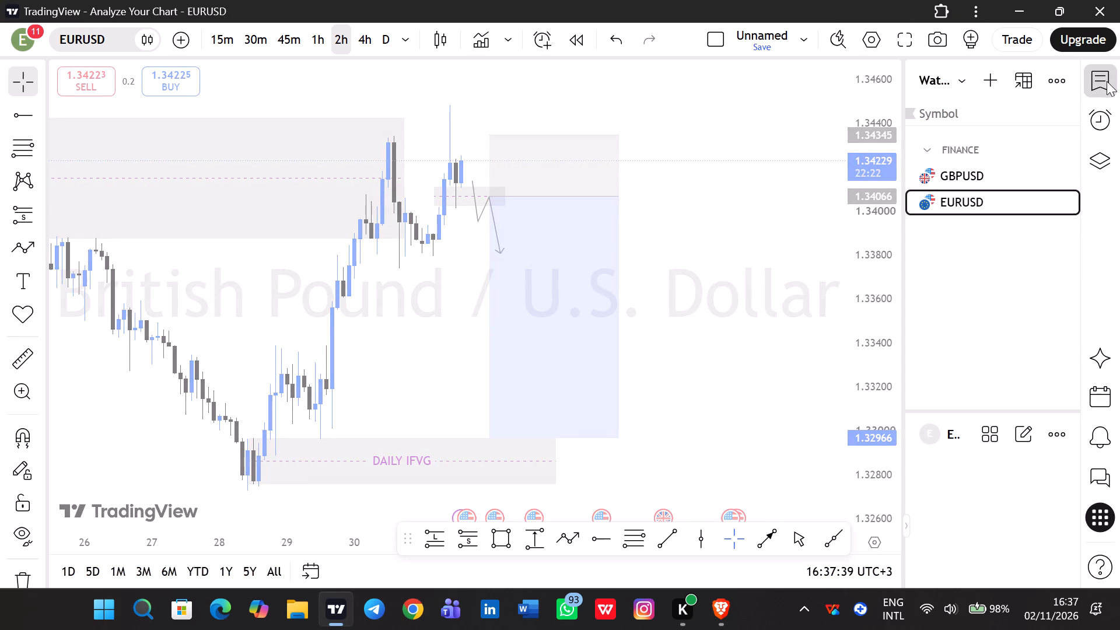
click(1107, 81)
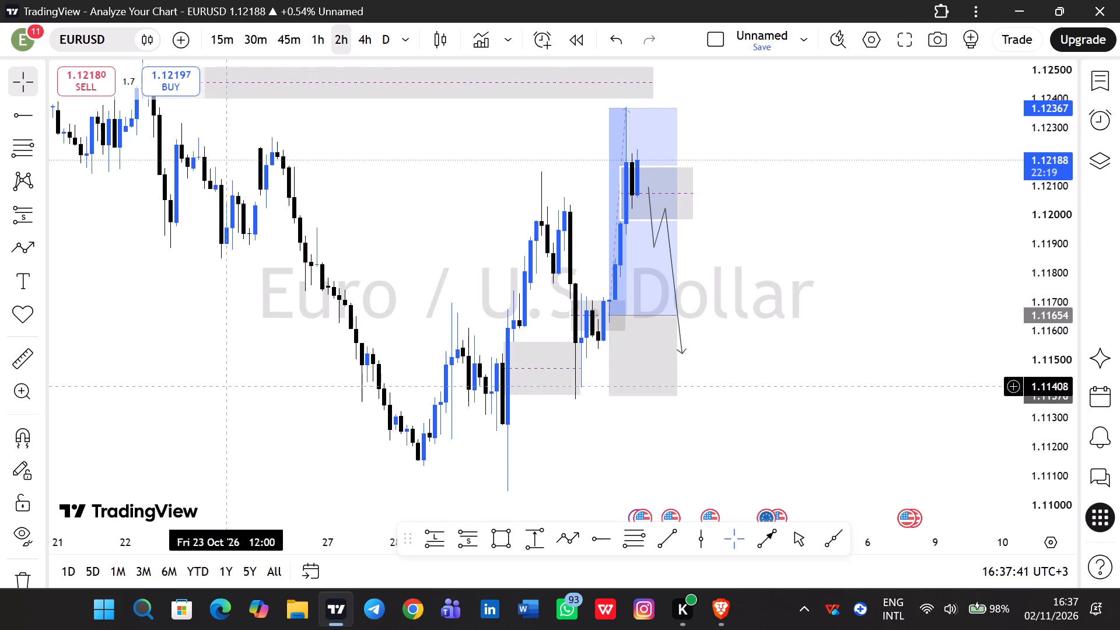
Remove all existing drawings from the EURUSD chart.
scroll(29, 540, down, 3)
click(23, 512)
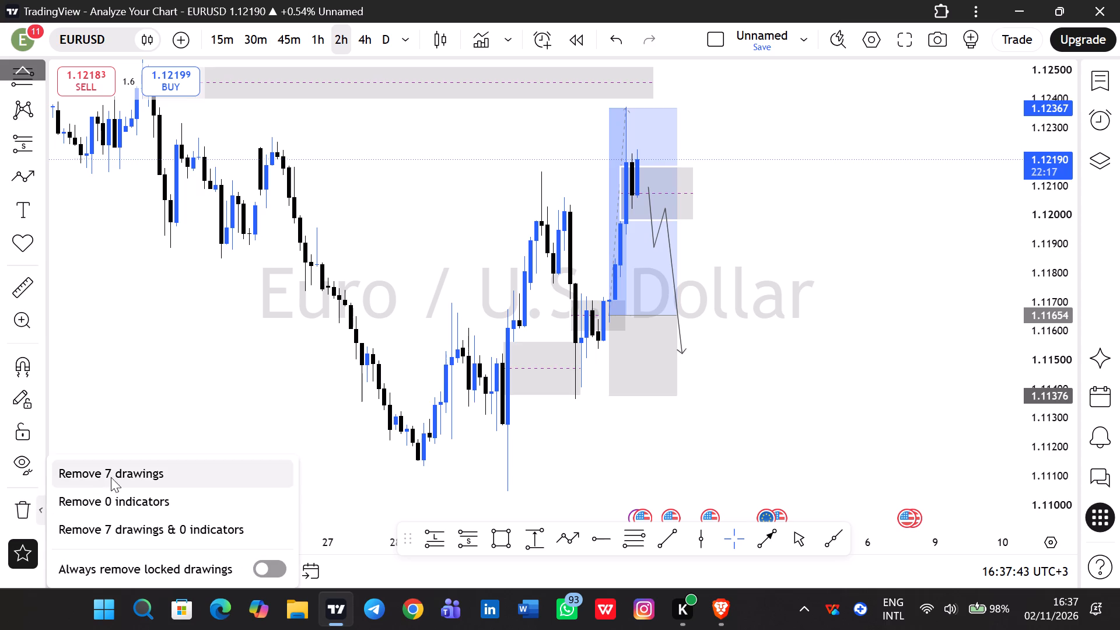
click(111, 477)
Switch the EURUSD chart to the 1-month timeframe and bring its multi-year price swings into view.
click(400, 36)
scroll(491, 316, down, 4)
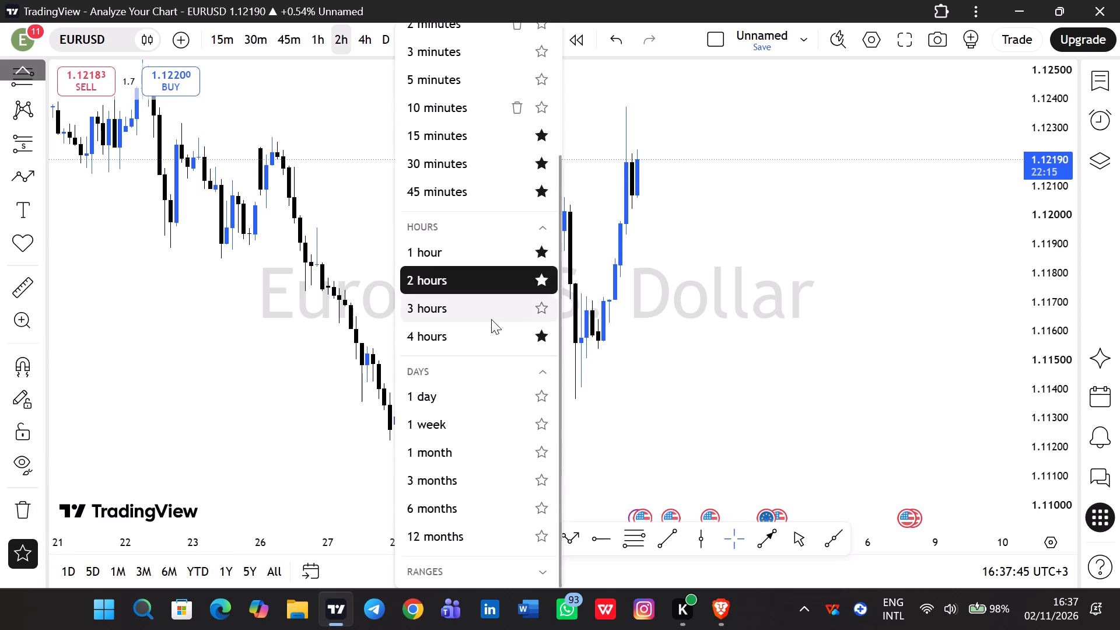
click(443, 453)
scroll(1058, 136, down, 1)
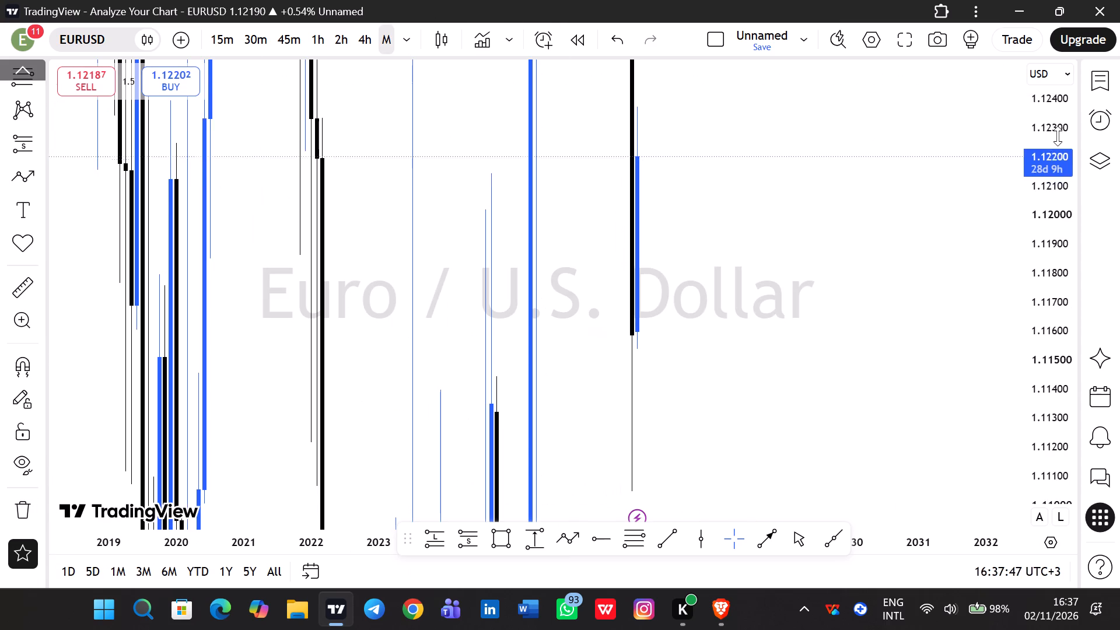
scroll(1058, 136, down, 20)
scroll(1058, 136, down, 20)
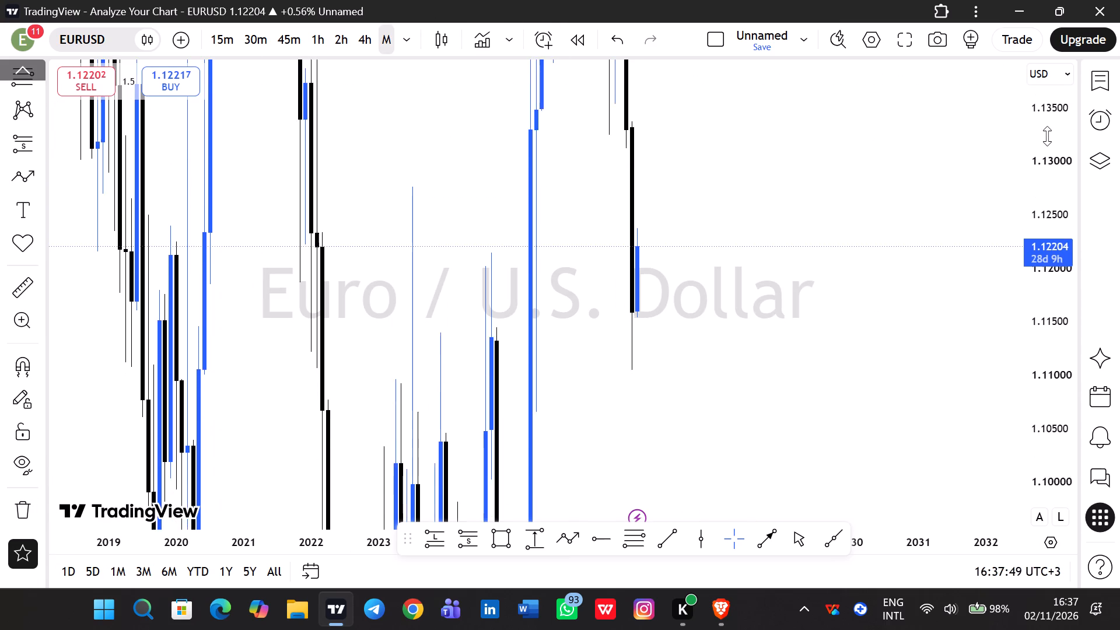
scroll(1047, 136, down, 20)
scroll(1047, 136, down, 20)
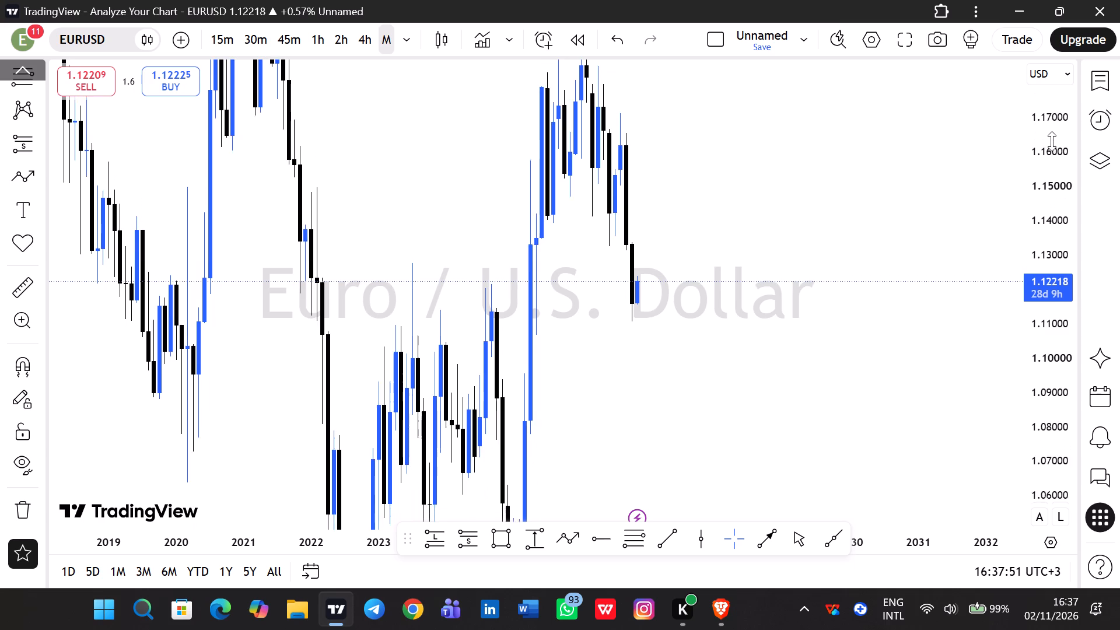
scroll(1052, 141, down, 20)
scroll(1052, 141, down, 4)
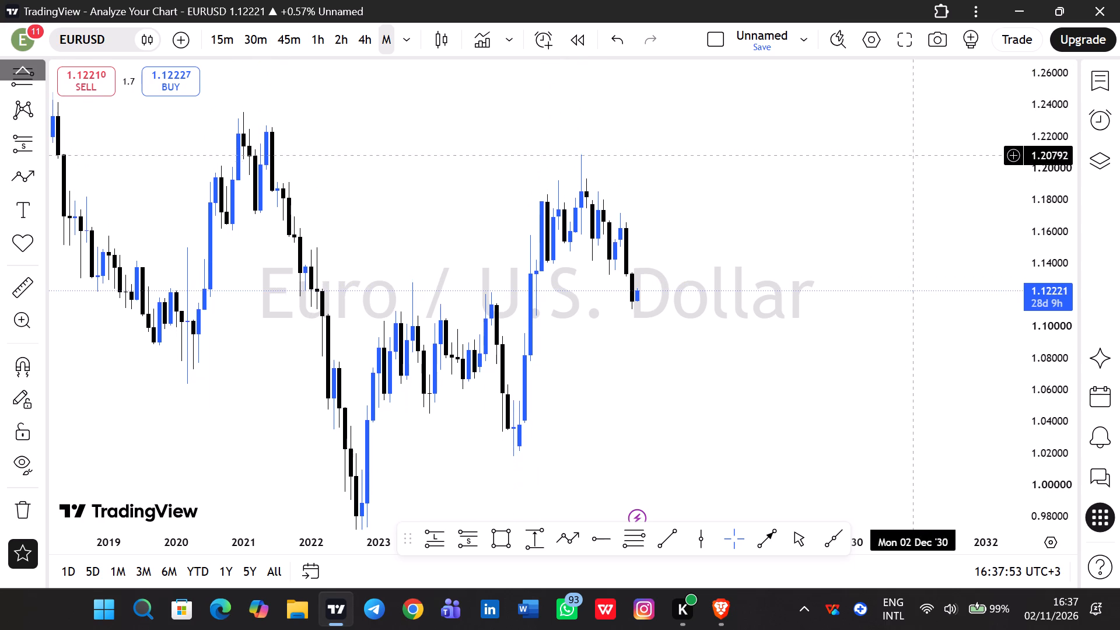
Draw a rectangle zone on the monthly chart from early 2025 to just past the current candle, between about 1.0955 and 1.1064.
scroll(880, 184, up, 4)
drag(712, 185, 981, 149)
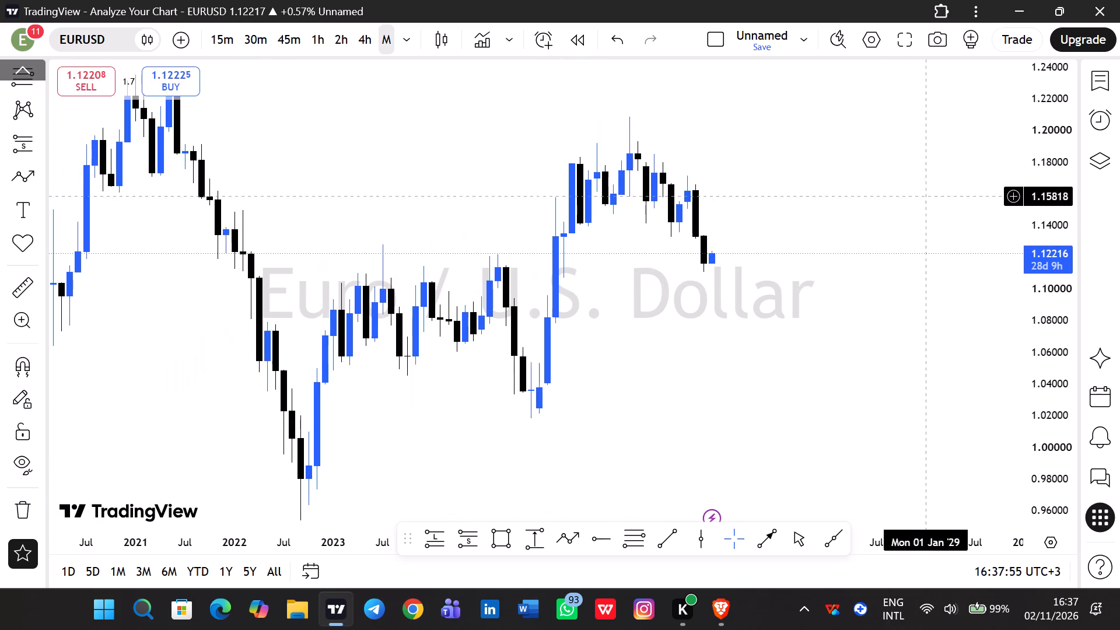
scroll(1057, 323, up, 15)
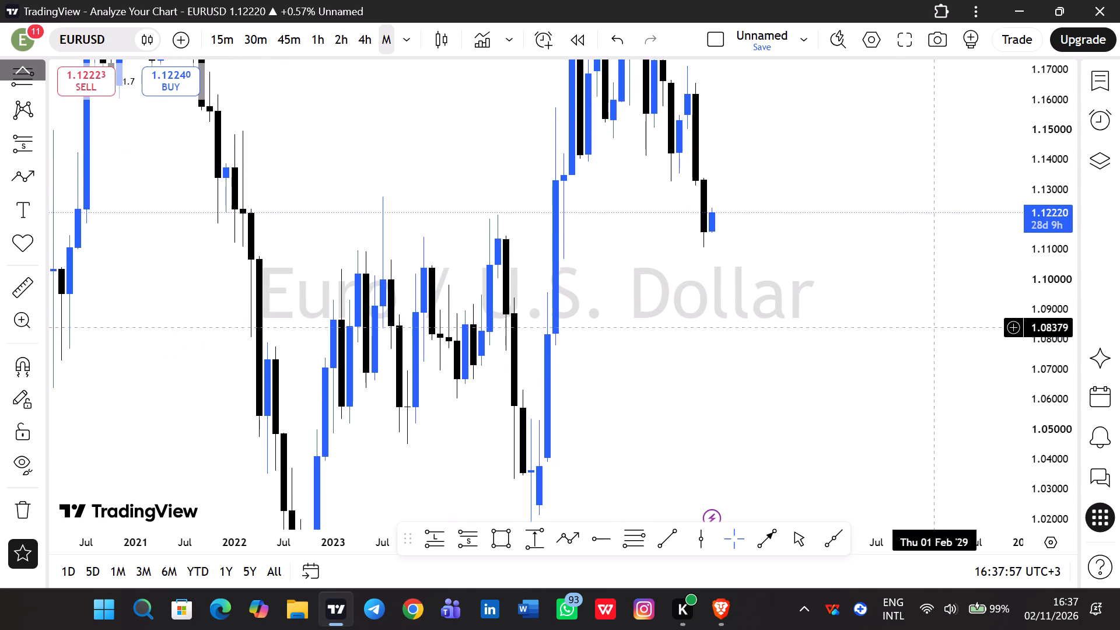
drag(913, 222, 867, 281)
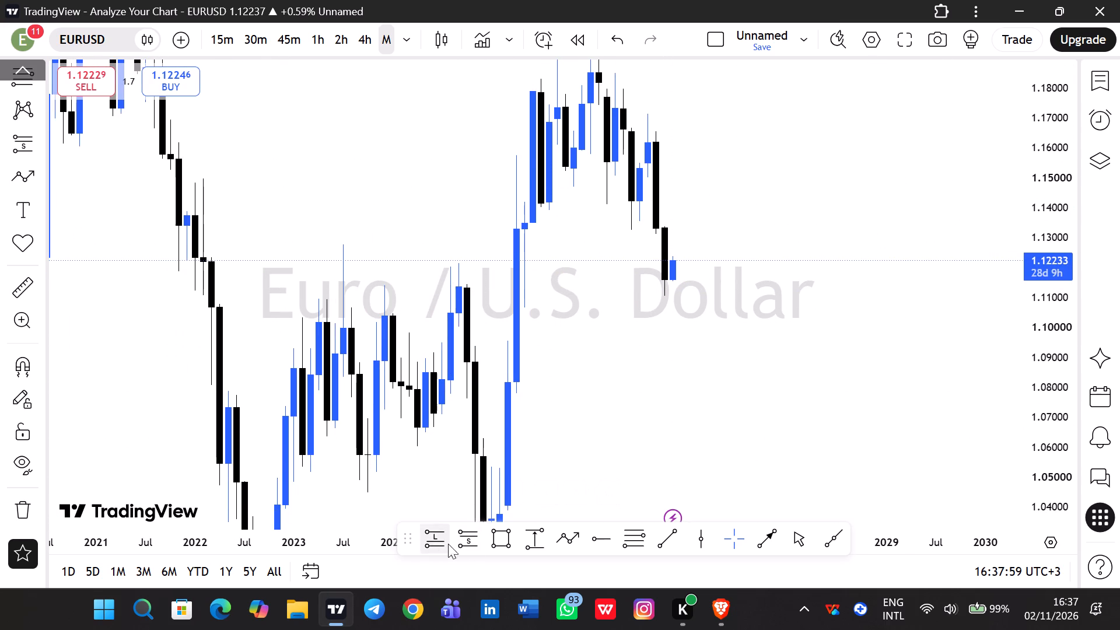
click(499, 537)
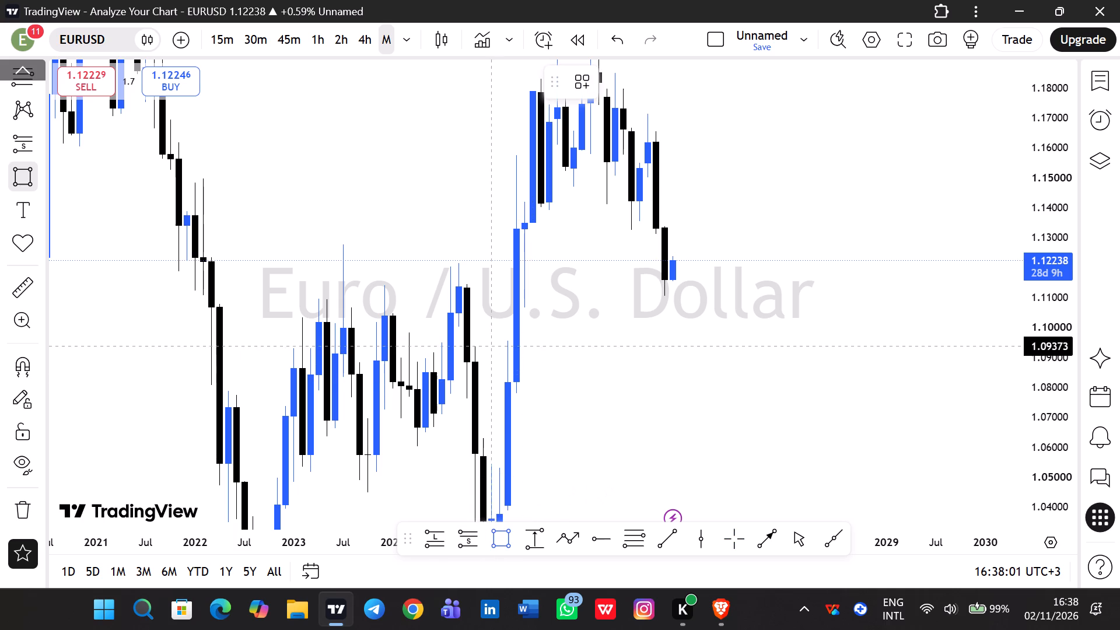
click(501, 341)
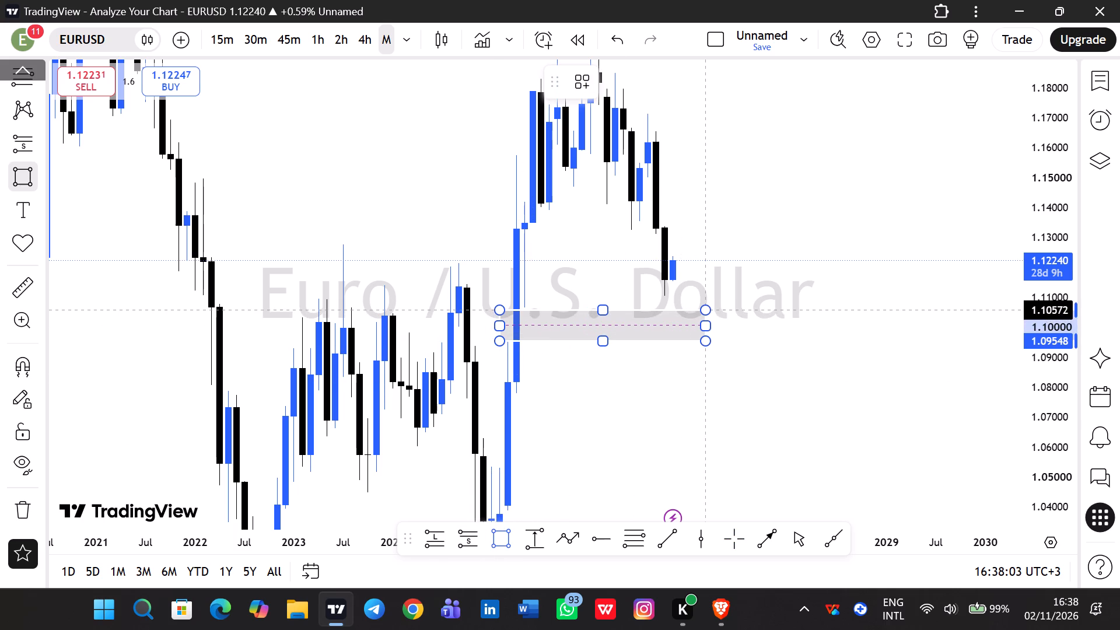
click(708, 307)
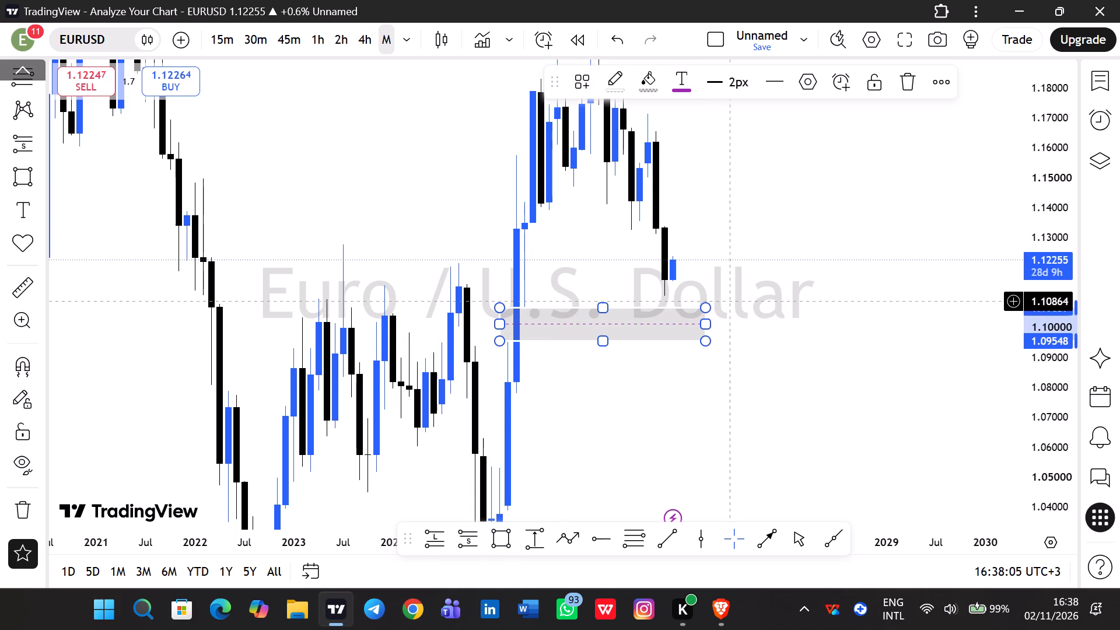
click(727, 302)
drag(708, 324, 698, 321)
click(755, 312)
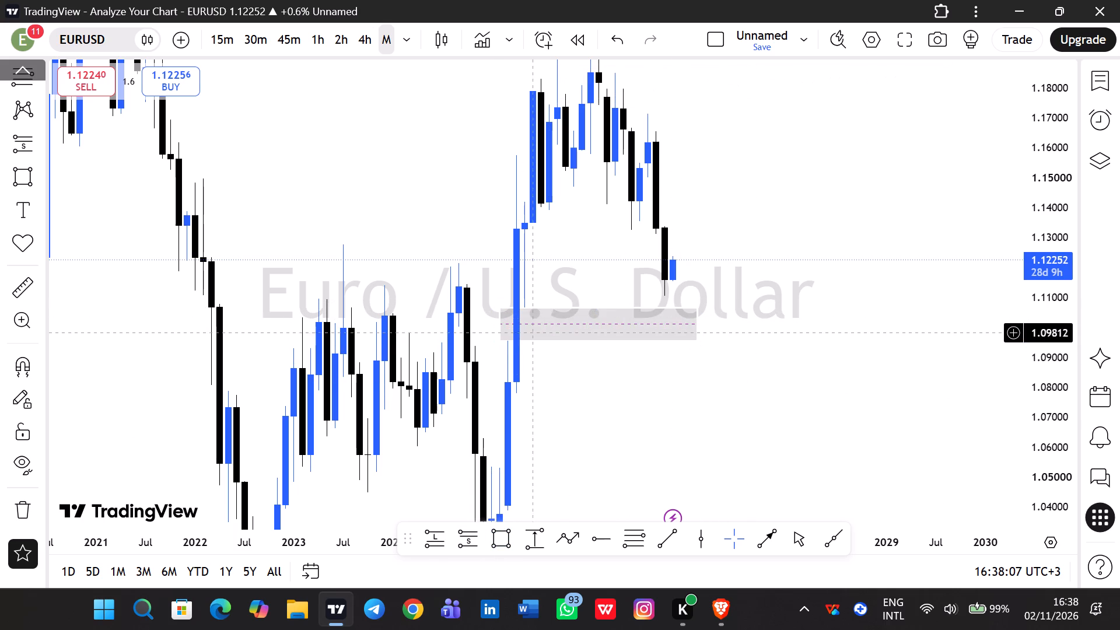
click(501, 324)
double_click(815, 250)
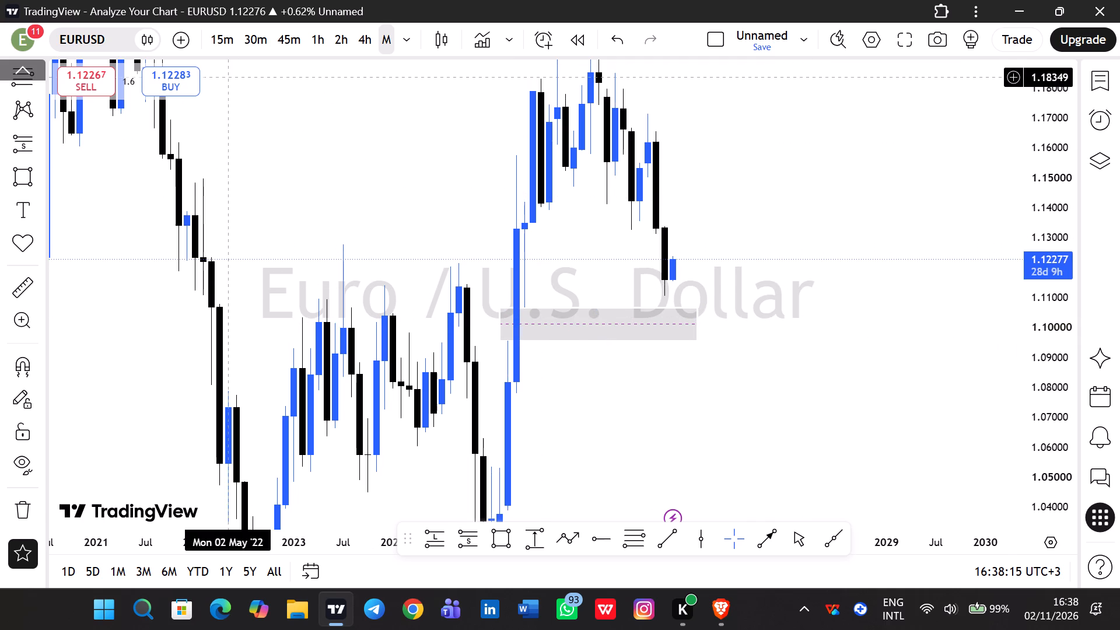
Switch the EURUSD chart to the 1-week timeframe.
click(401, 43)
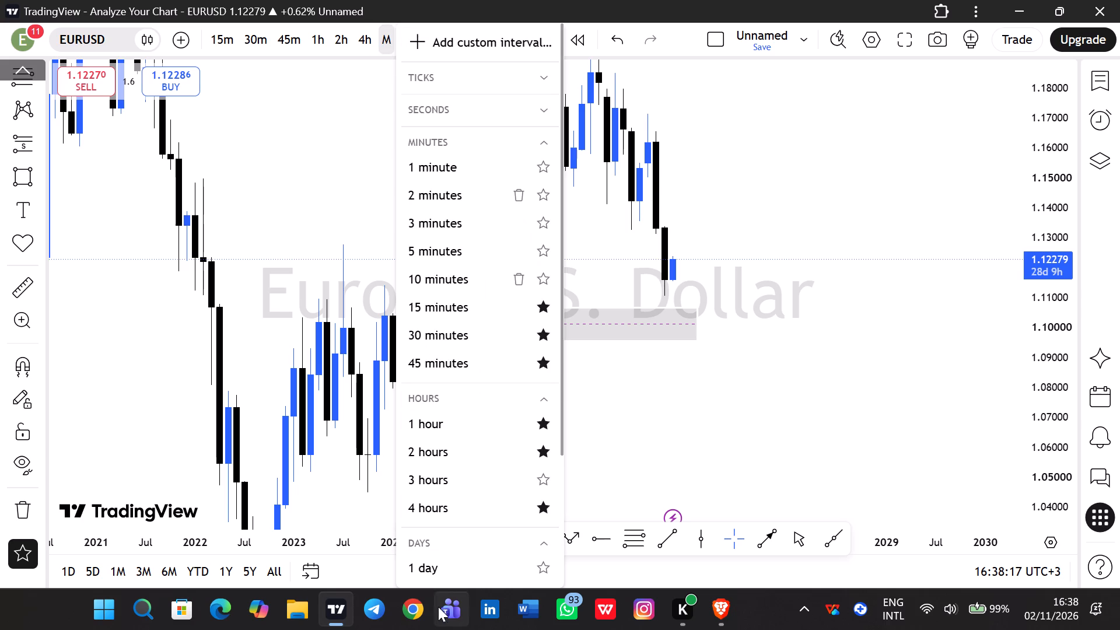
scroll(459, 508, down, 2)
click(458, 421)
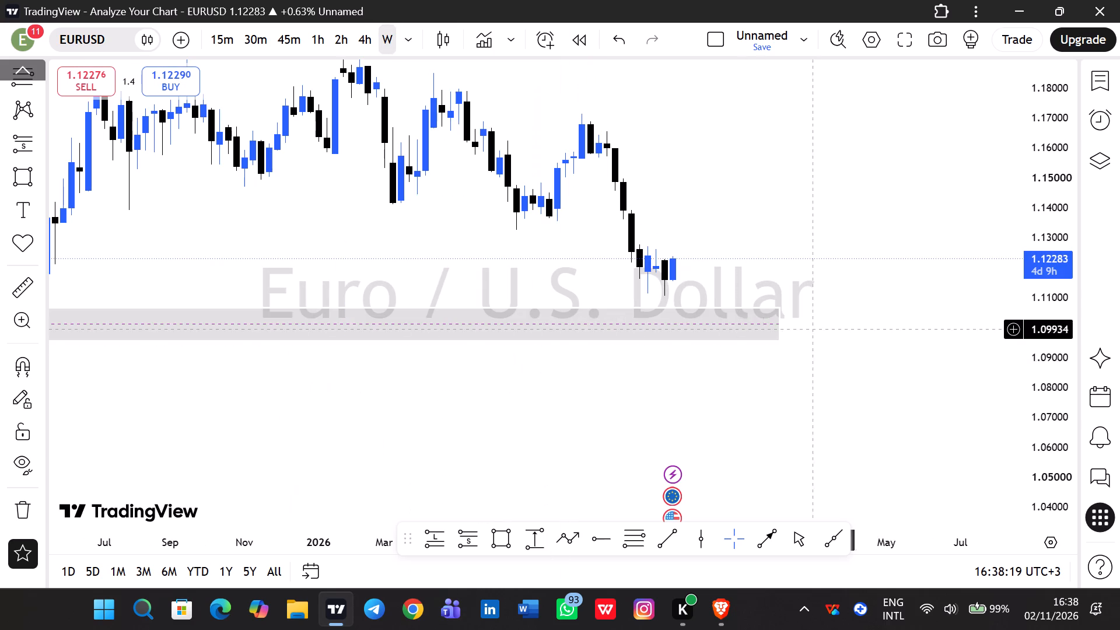
Move the zone up to the May 2025 swing low, starting at 5 May 2025 and spanning 1.10694 to 1.12646.
drag(295, 412, 654, 410)
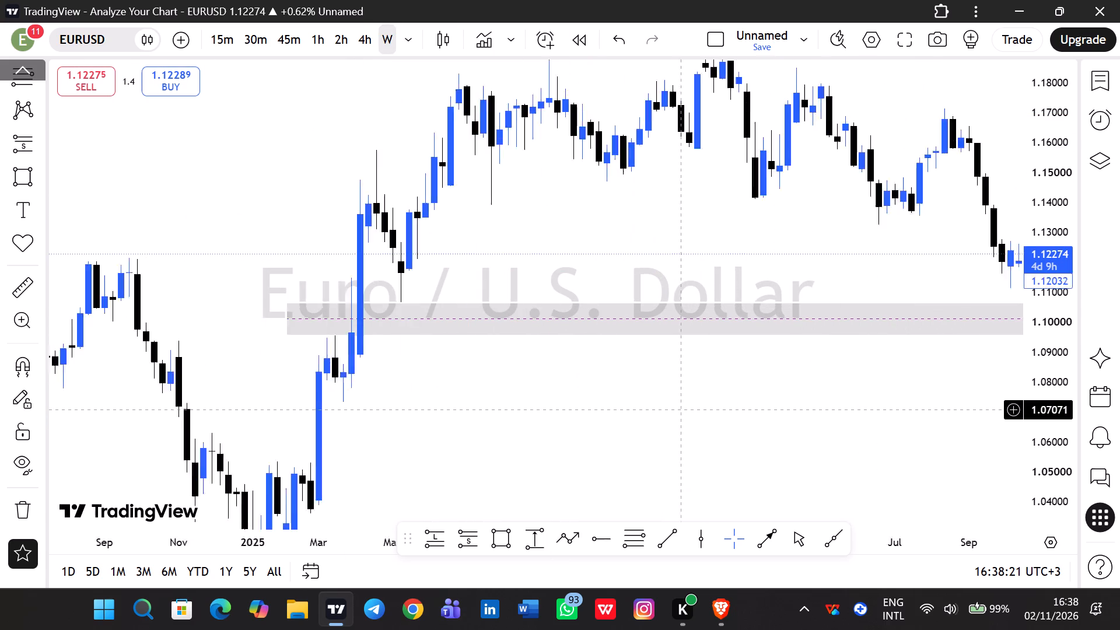
drag(654, 410, 547, 413)
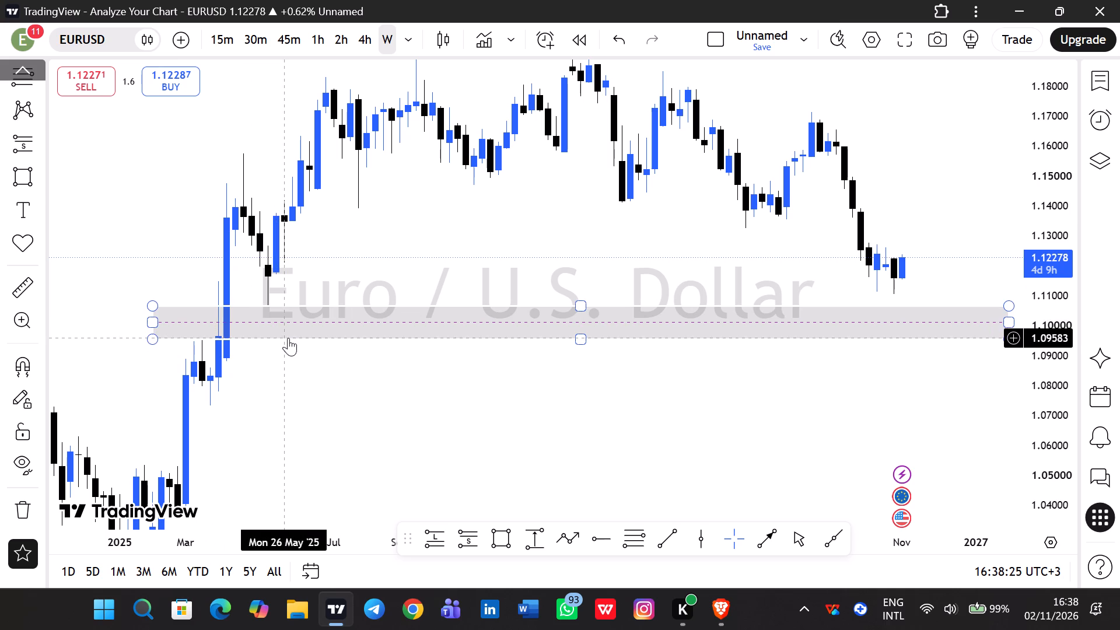
drag(288, 338, 316, 278)
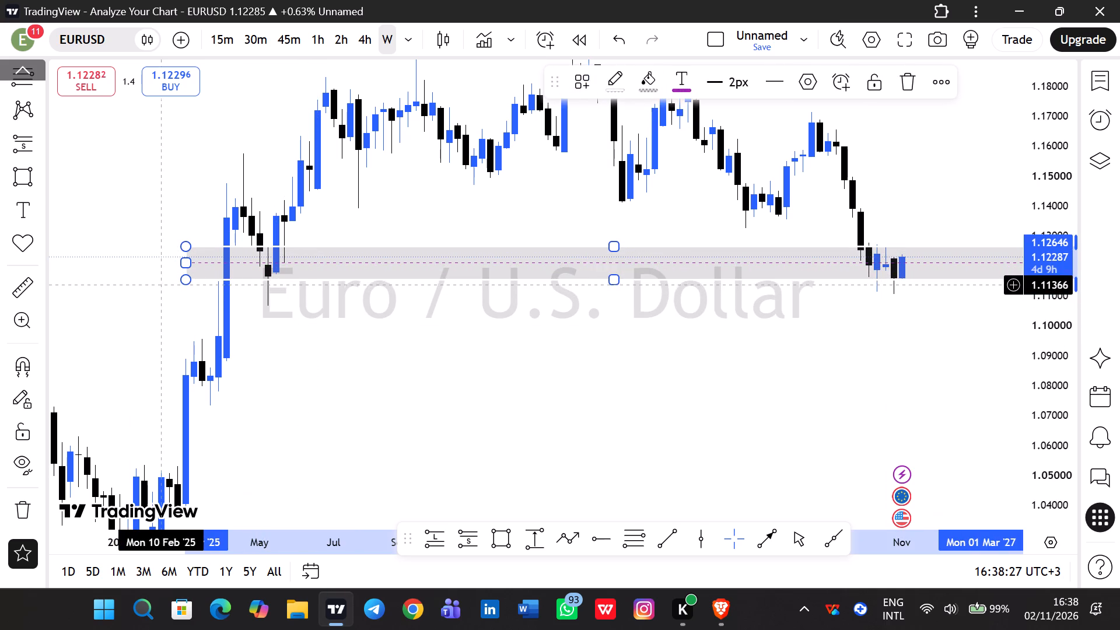
drag(182, 279, 258, 307)
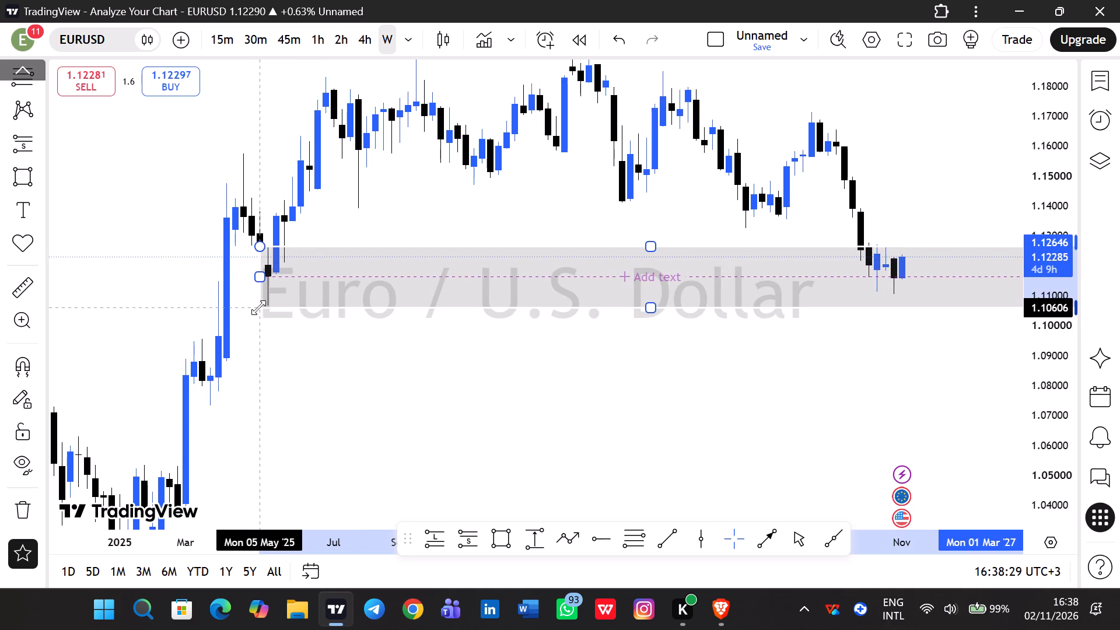
drag(258, 307, 260, 305)
Shorten the zone so it ends at the current weekly candle.
drag(863, 337, 628, 362)
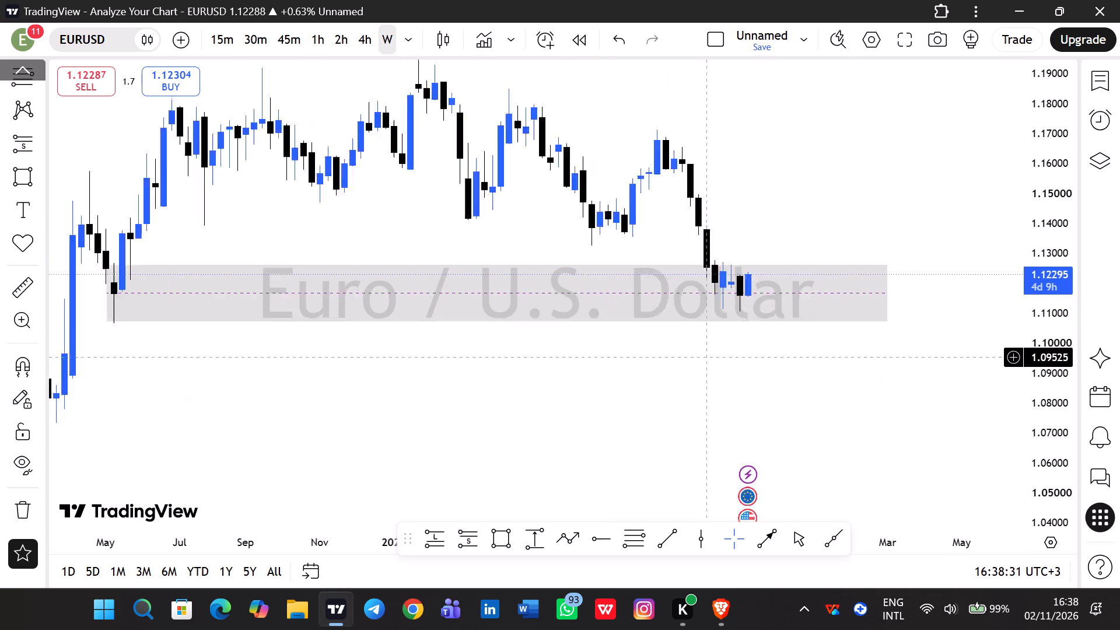
drag(628, 362, 572, 363)
drag(755, 299, 656, 300)
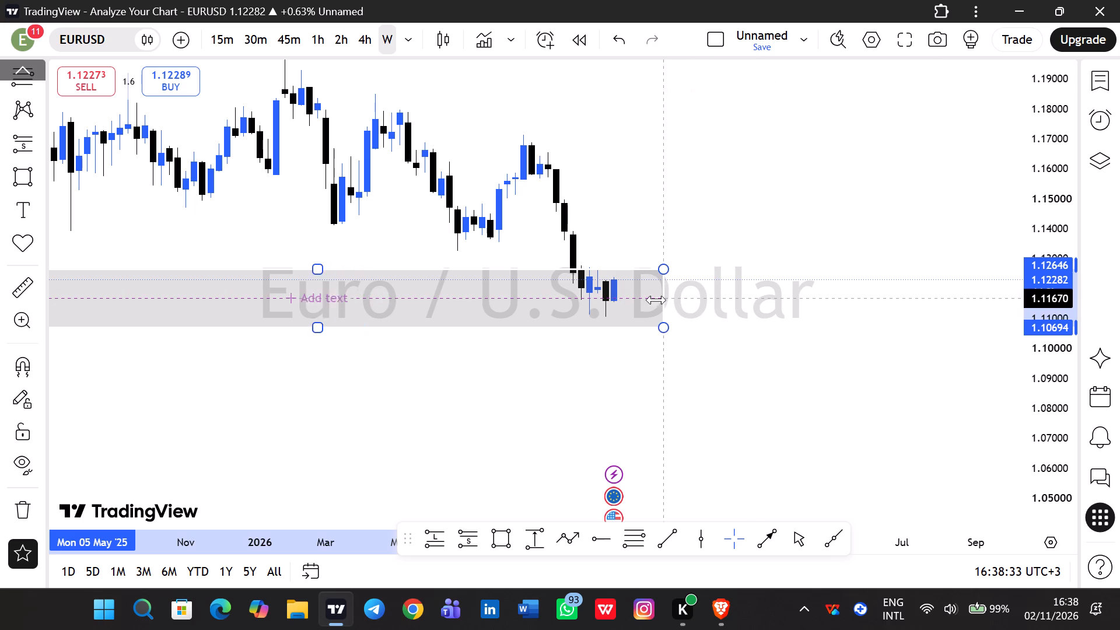
drag(656, 300, 615, 301)
click(810, 302)
Fine-tune the zone's lower edge to about 1.1062 and its upper edge to about 1.1266.
drag(813, 302, 920, 324)
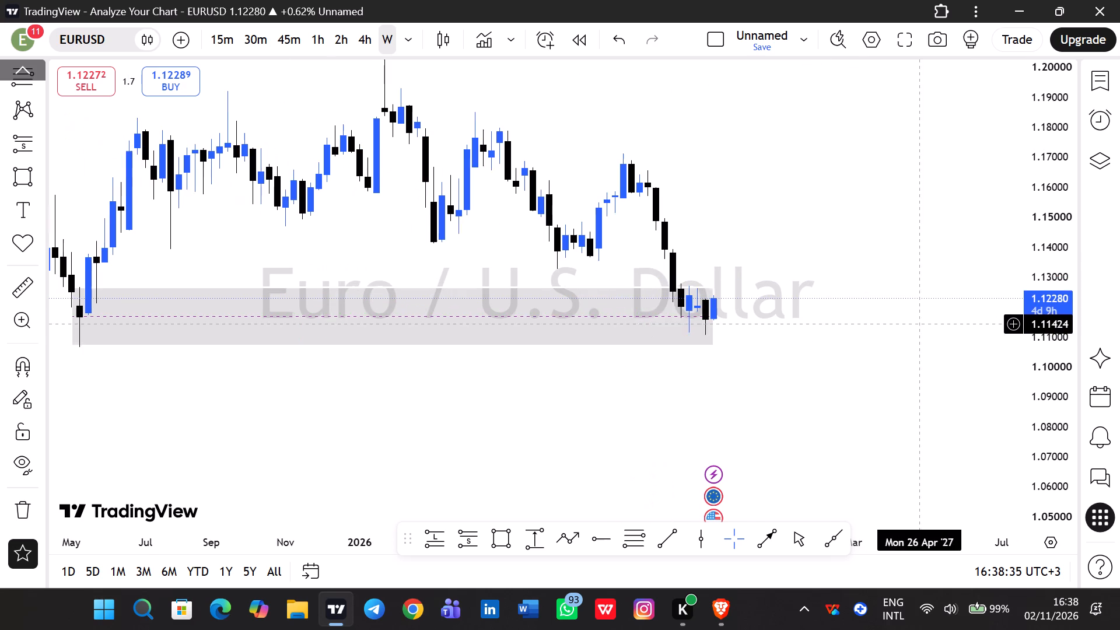
drag(920, 324, 922, 324)
drag(905, 308, 925, 338)
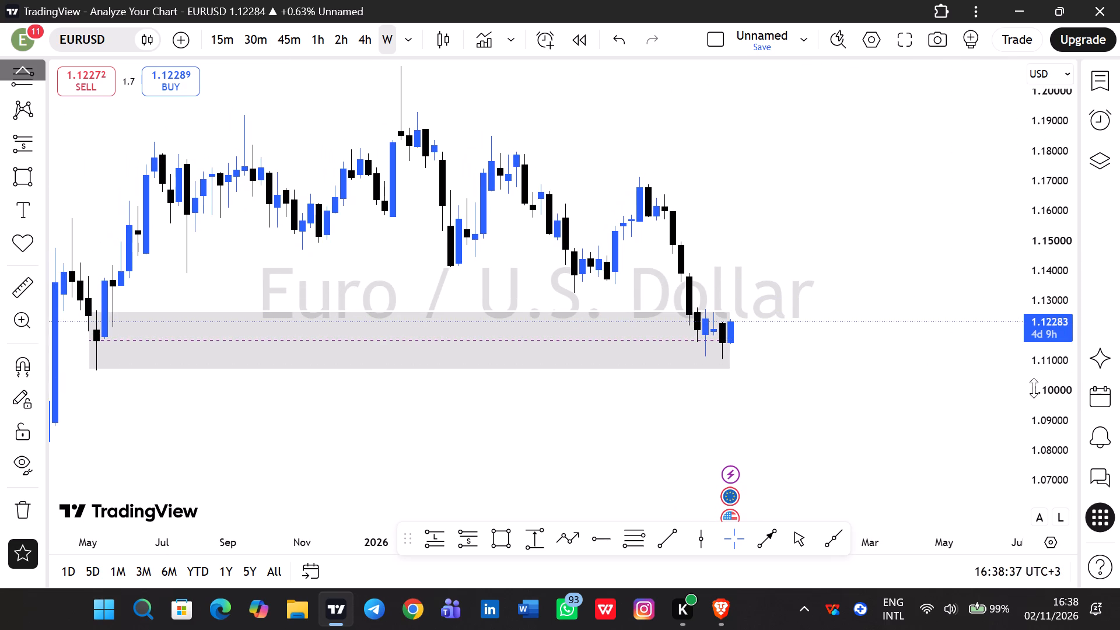
scroll(1049, 383, up, 12)
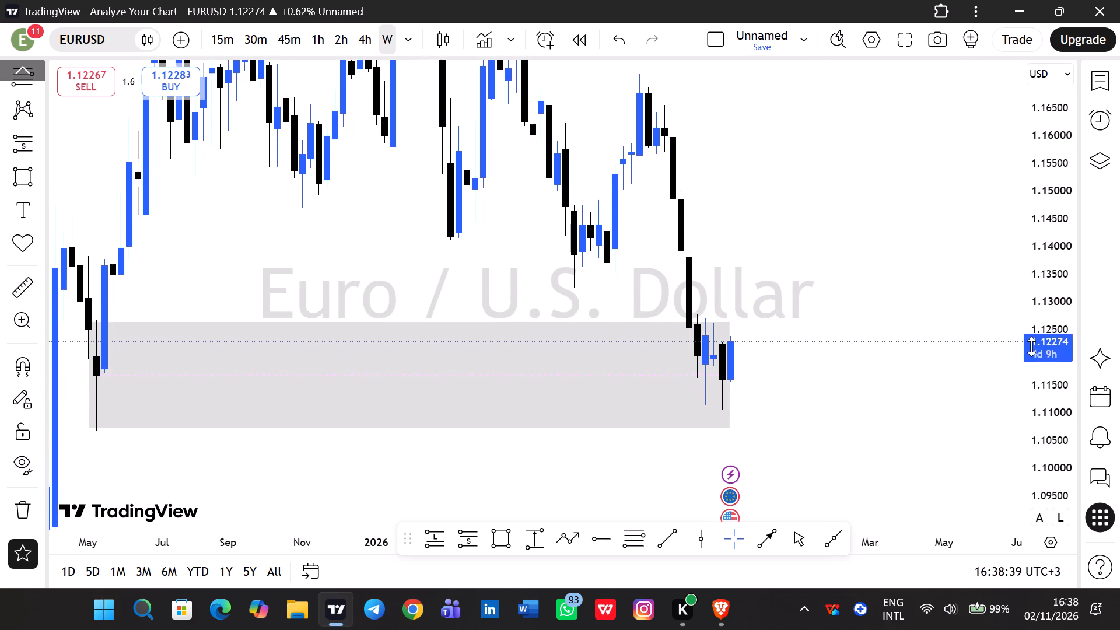
click(407, 432)
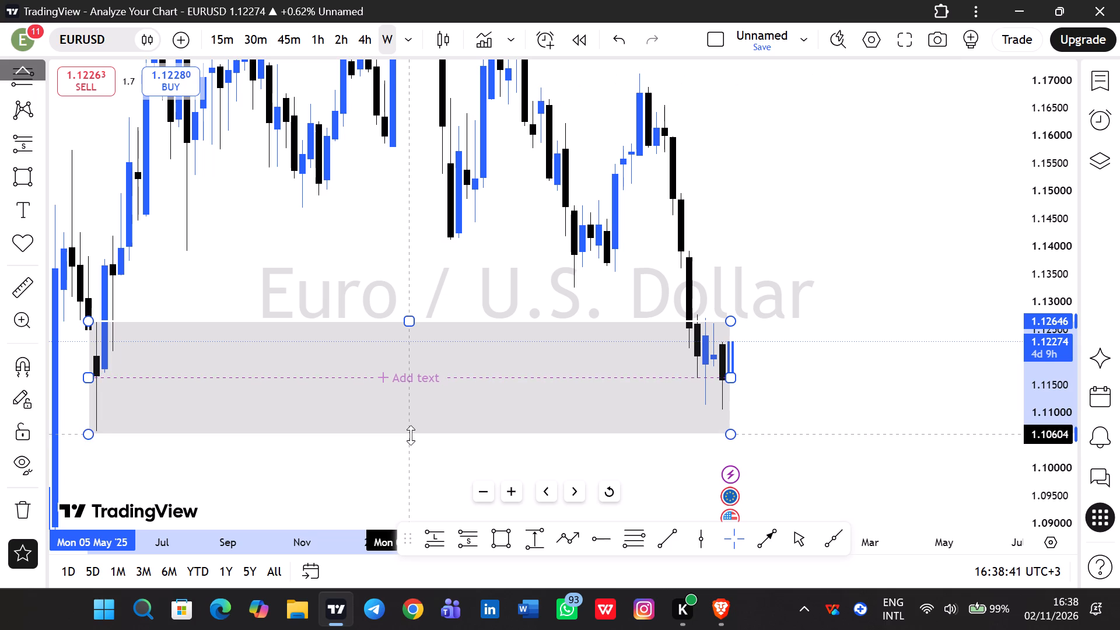
click(423, 270)
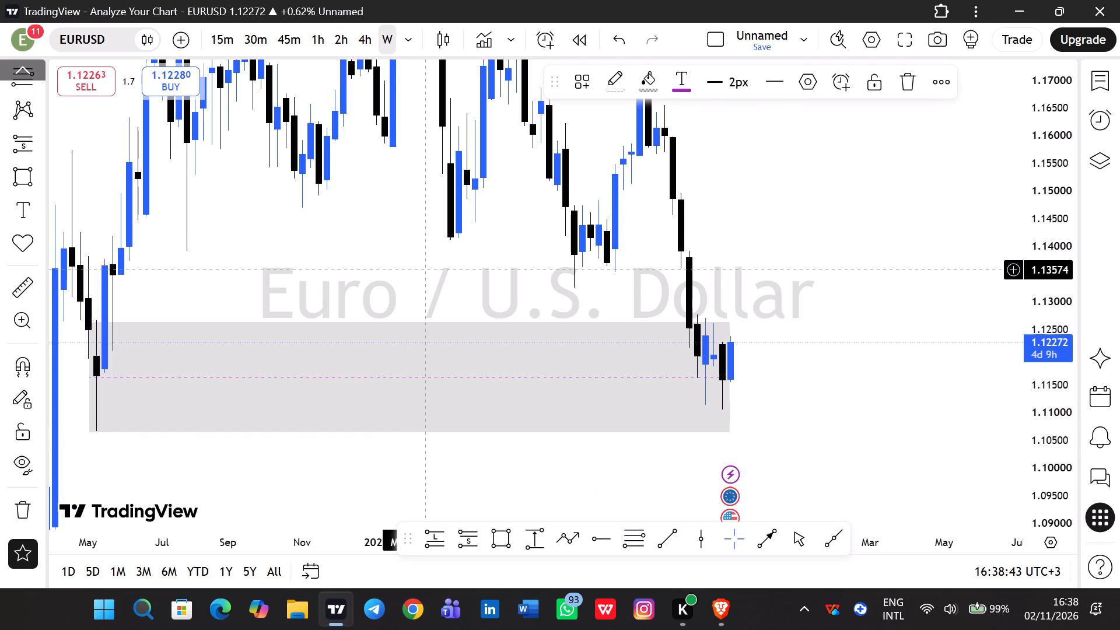
click(411, 323)
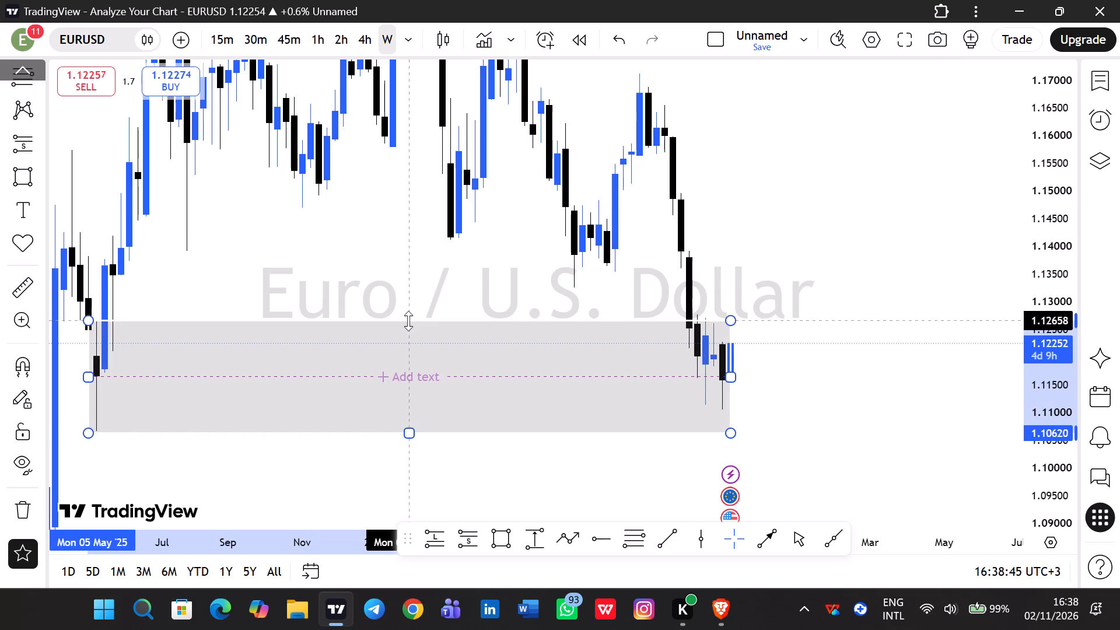
click(414, 294)
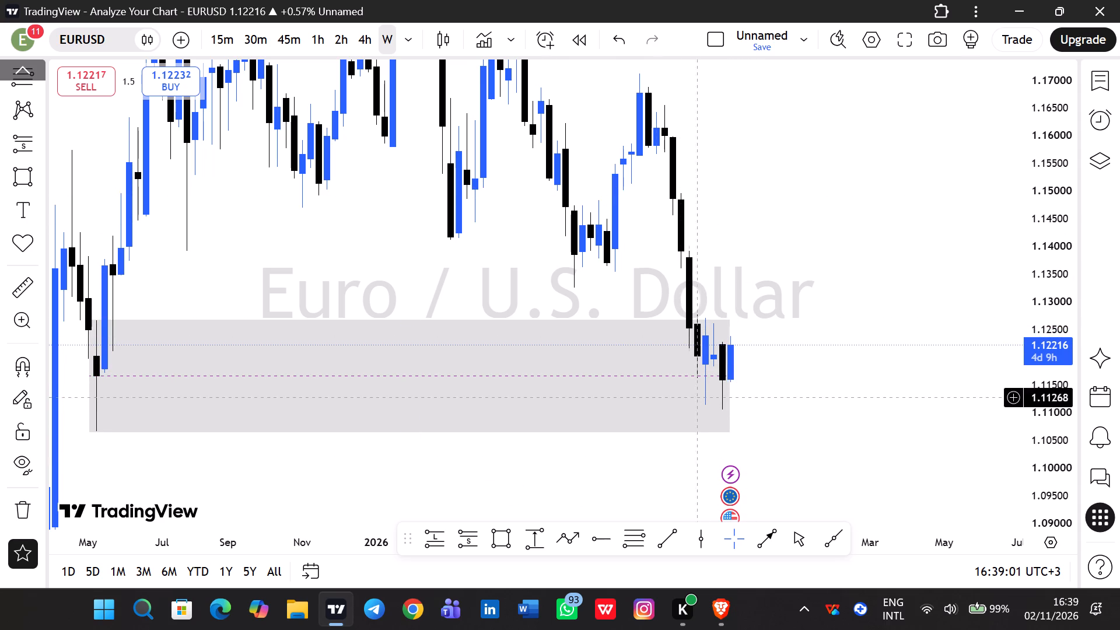
Place a horizontal ray at 1.11634 from the low of the 5 October 2026 weekly candle inside the zone.
scroll(1049, 419, up, 3)
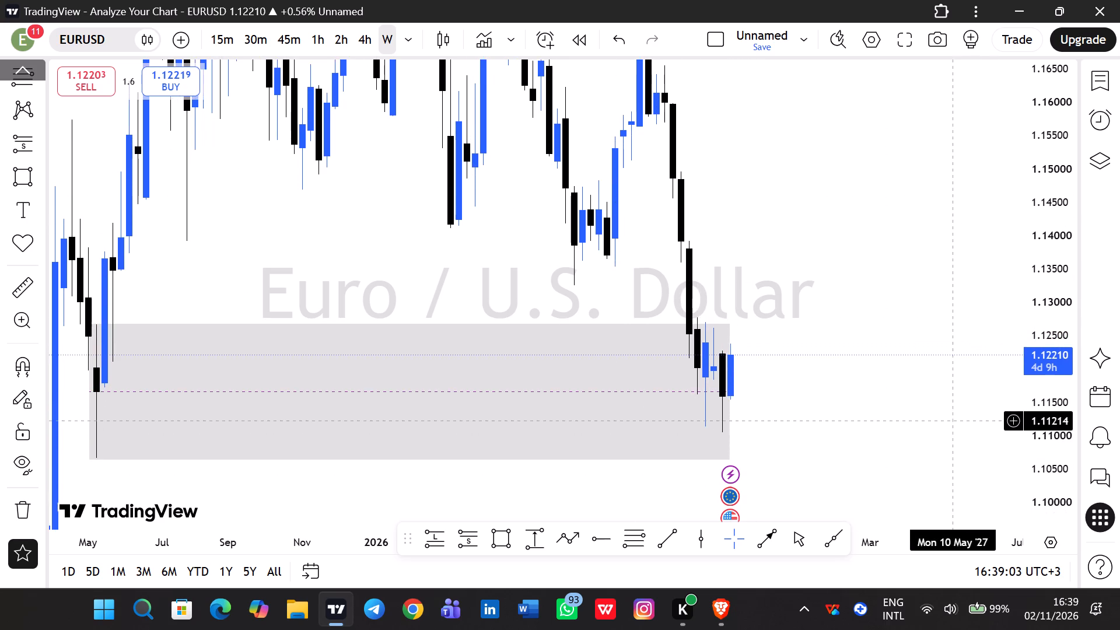
scroll(949, 416, up, 8)
drag(608, 341, 946, 260)
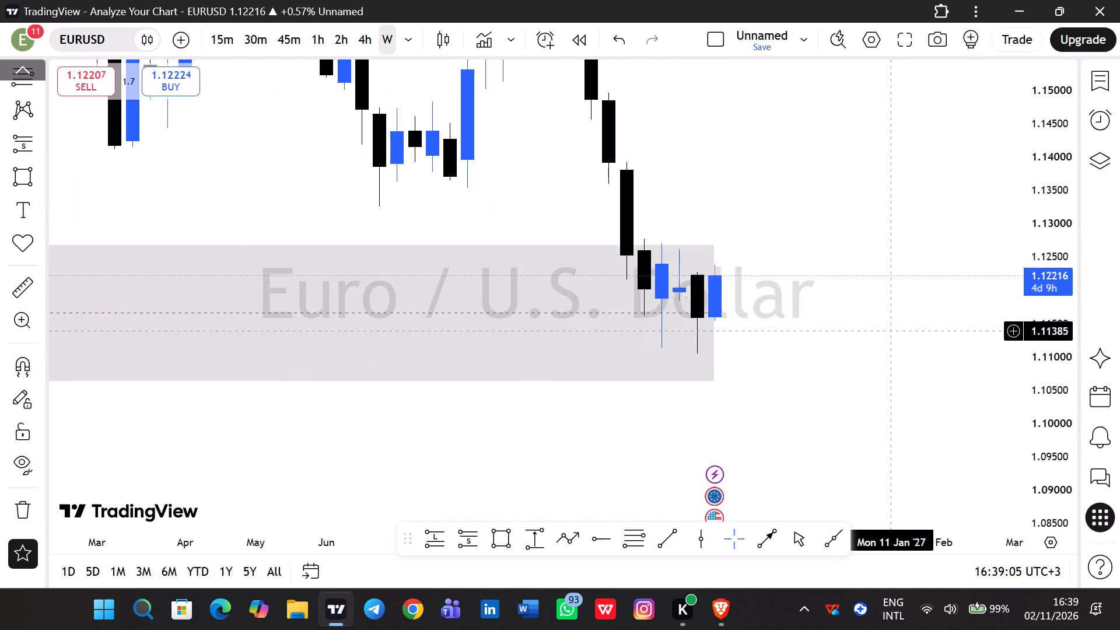
scroll(889, 341, up, 4)
drag(764, 327, 926, 330)
scroll(925, 328, up, 6)
drag(820, 331, 951, 332)
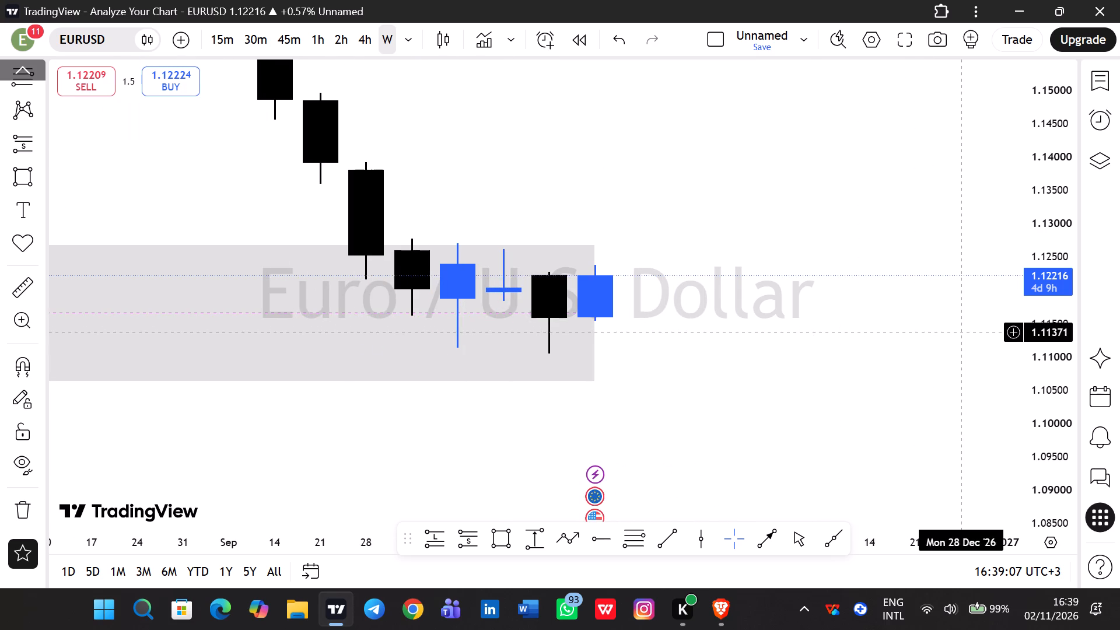
drag(774, 324, 1000, 331)
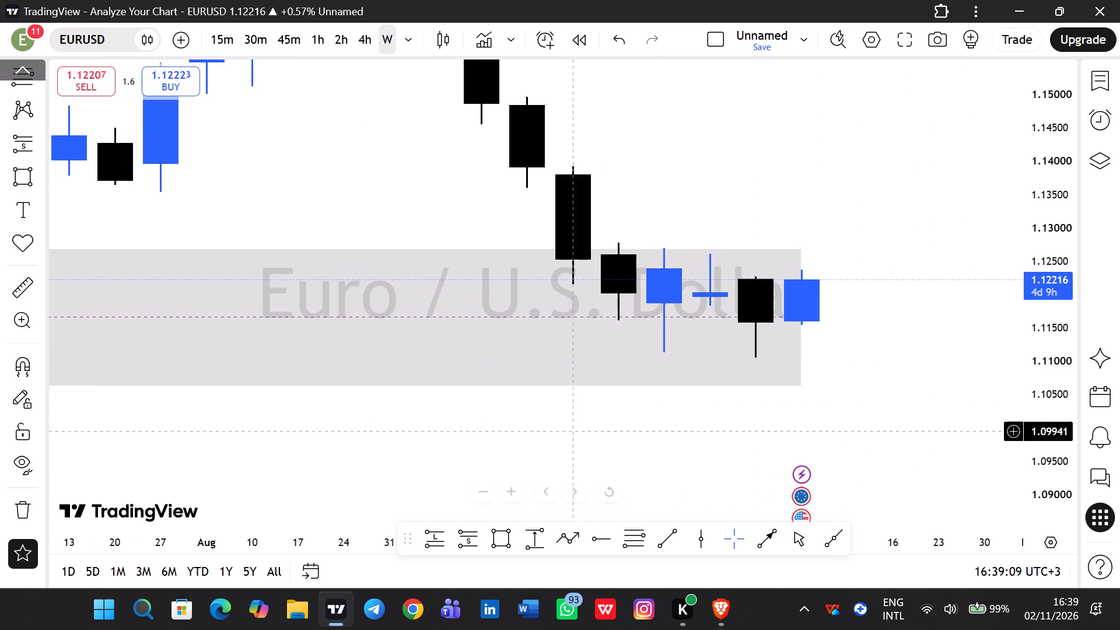
click(607, 538)
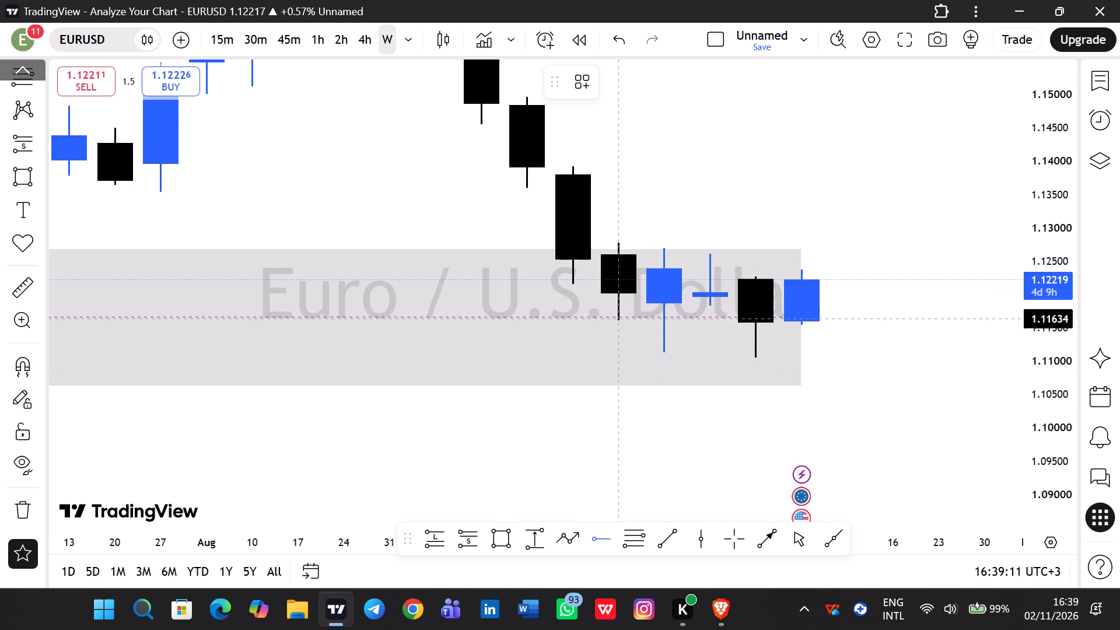
click(617, 319)
click(685, 398)
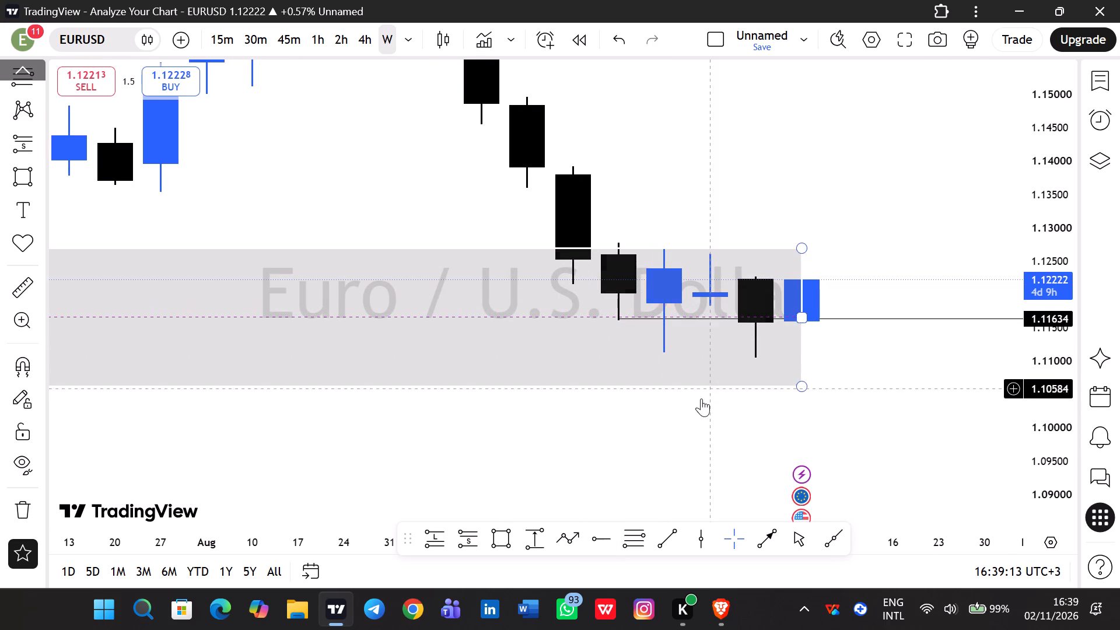
Place a horizontal ray at 1.12776 from the high of the same 5 October weekly candle.
click(604, 537)
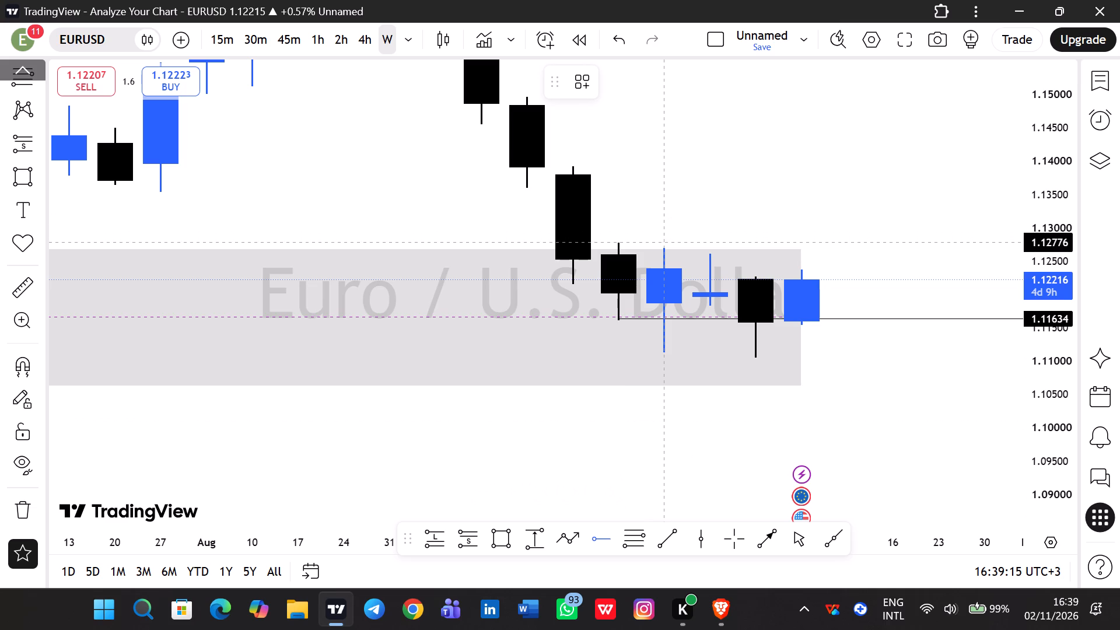
click(617, 243)
click(687, 189)
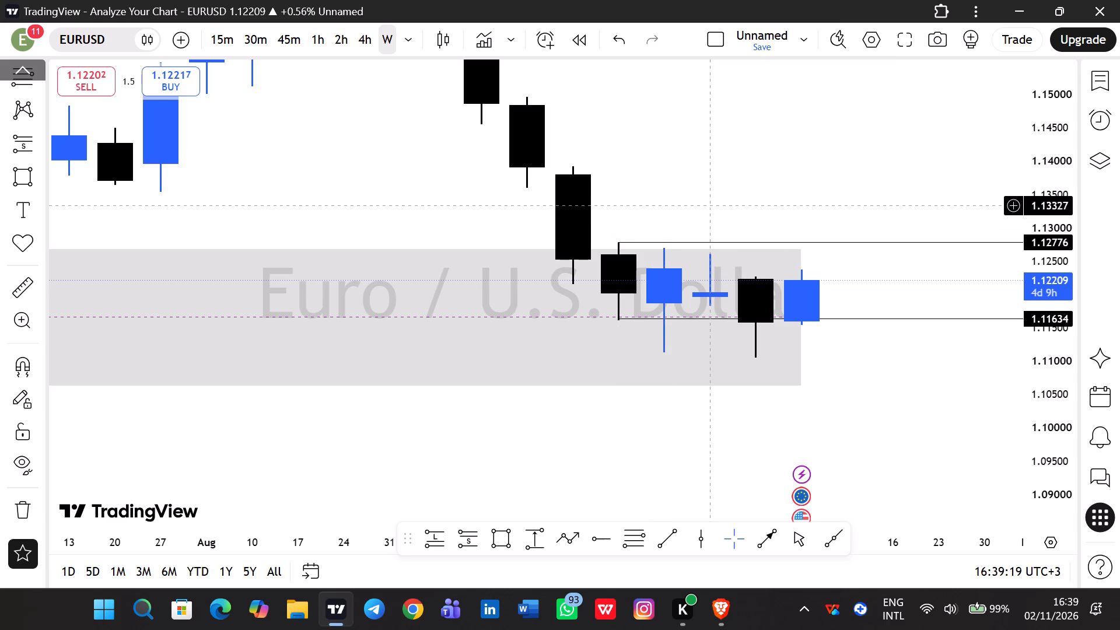
Lower the ray at the 5 October candle's low to 1.11608.
drag(837, 317, 831, 321)
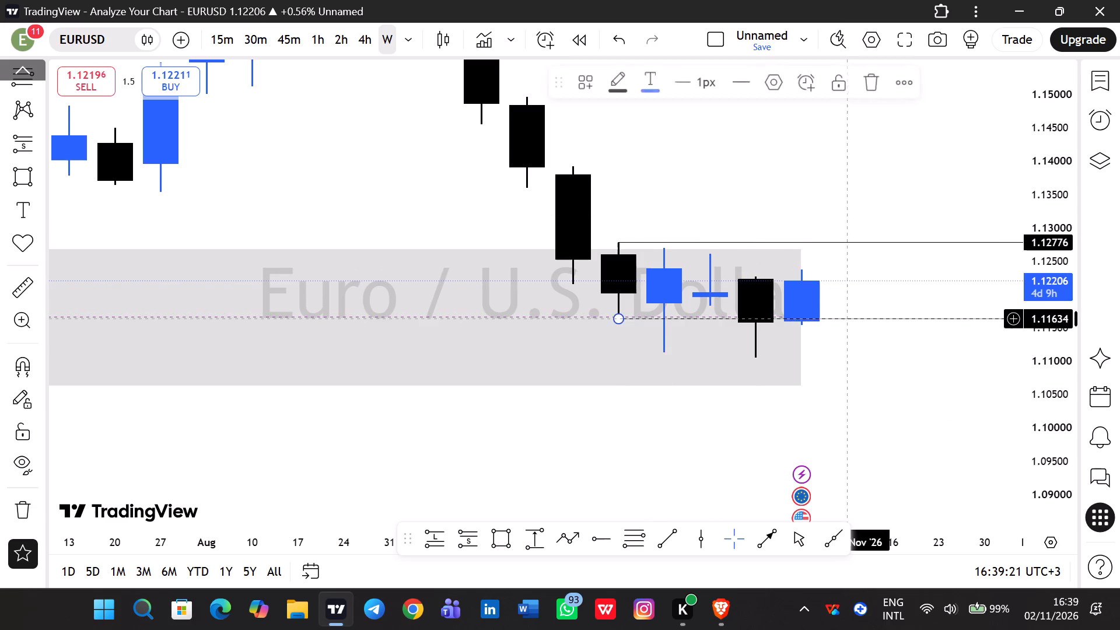
drag(831, 321, 825, 320)
click(840, 344)
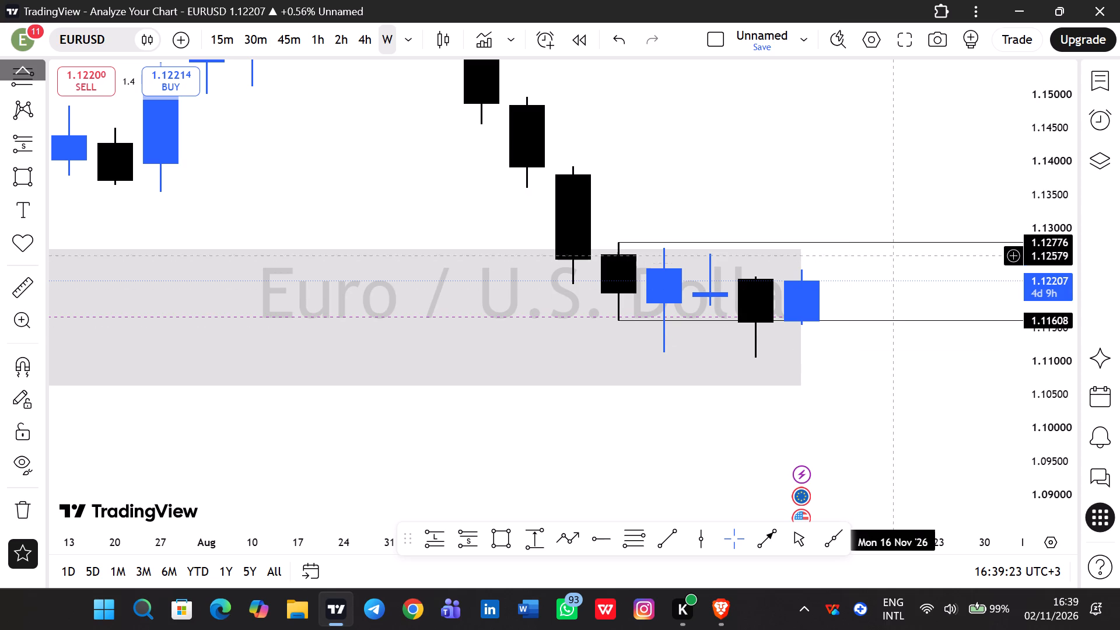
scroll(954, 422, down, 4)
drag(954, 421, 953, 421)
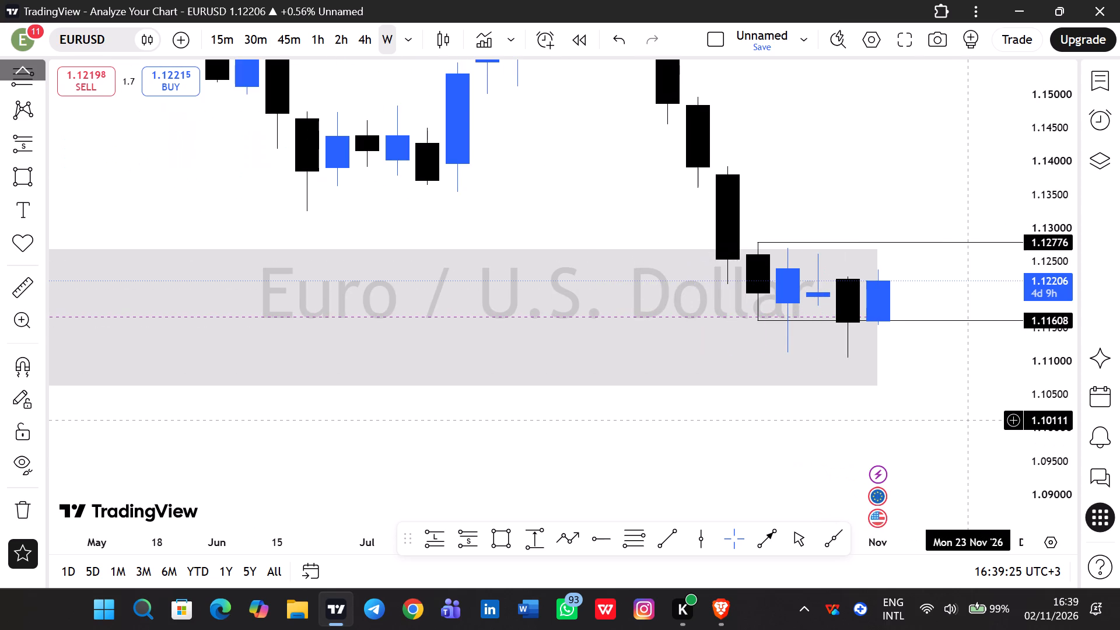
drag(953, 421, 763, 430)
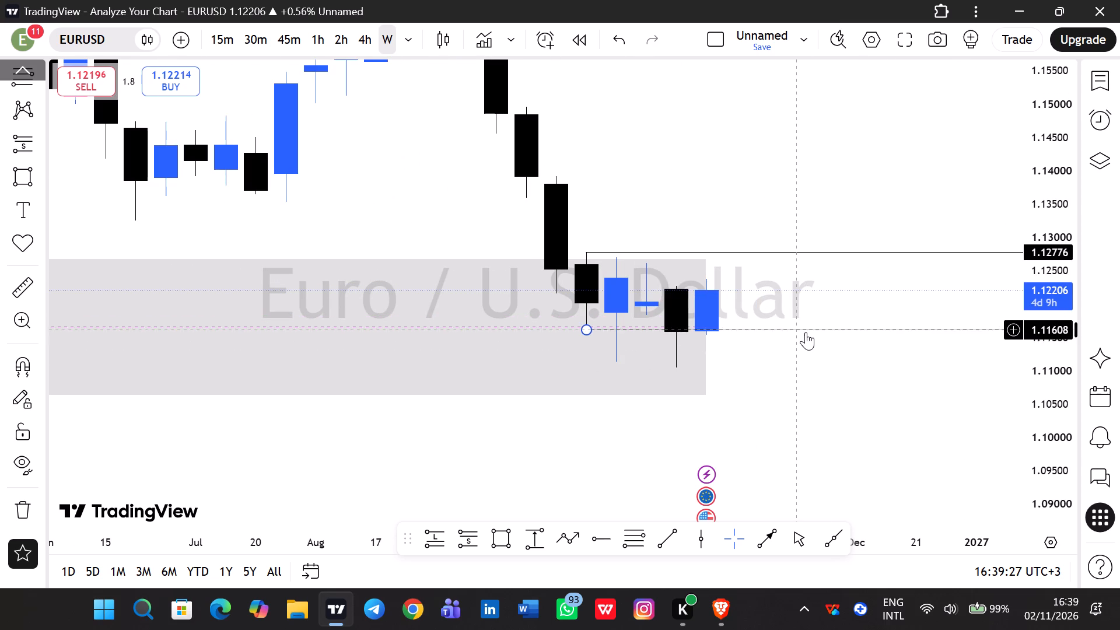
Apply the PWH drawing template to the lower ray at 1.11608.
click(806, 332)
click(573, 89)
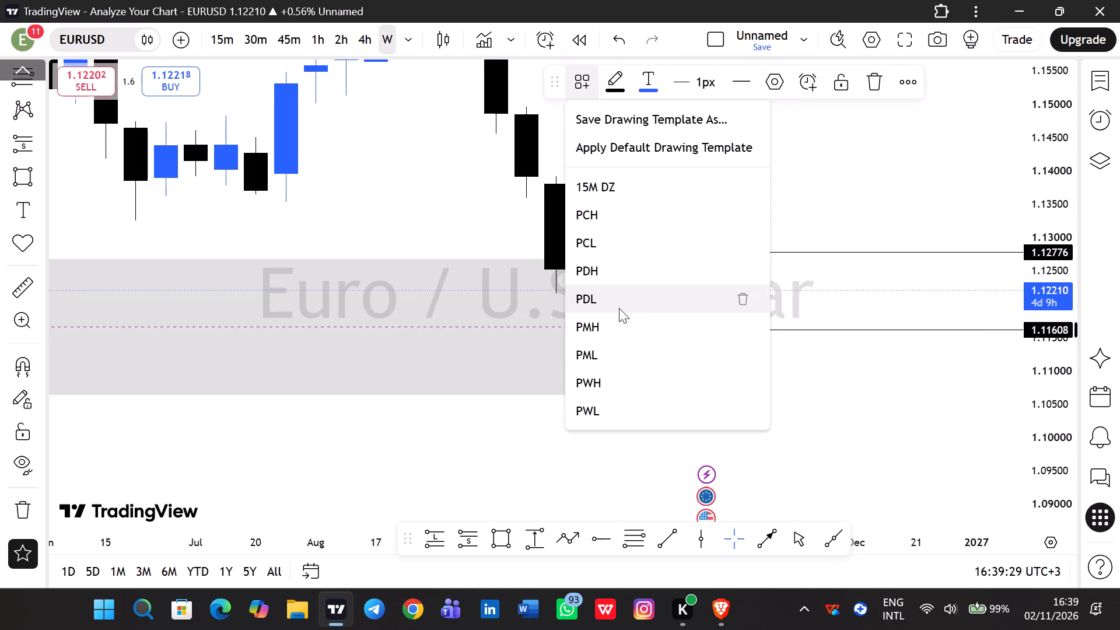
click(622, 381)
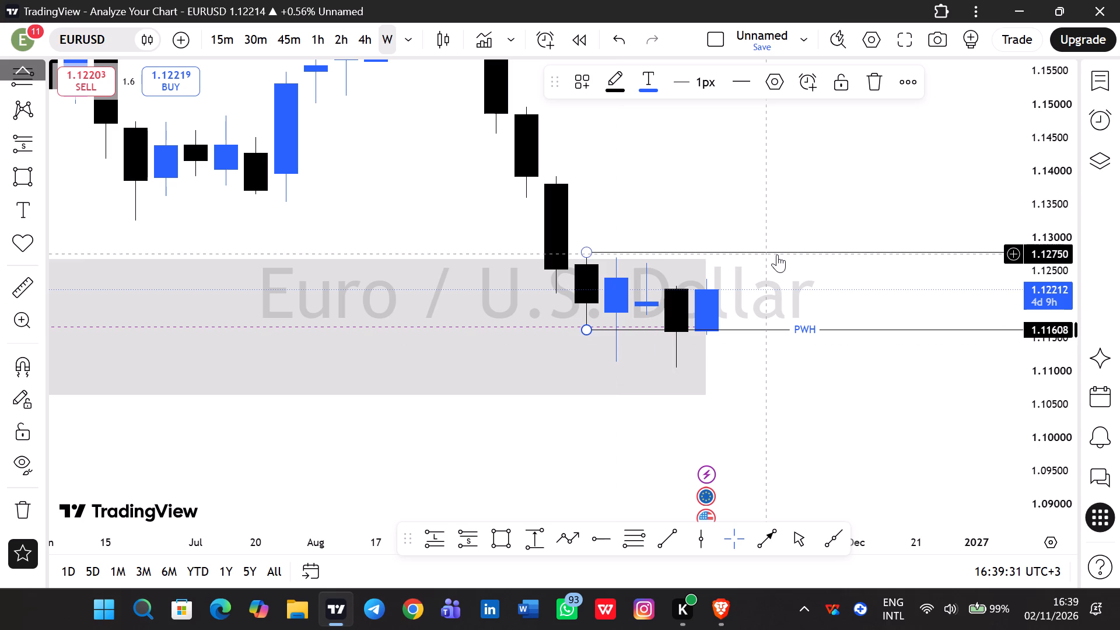
Apply the PWH drawing template to the upper ray at 1.12776.
click(778, 254)
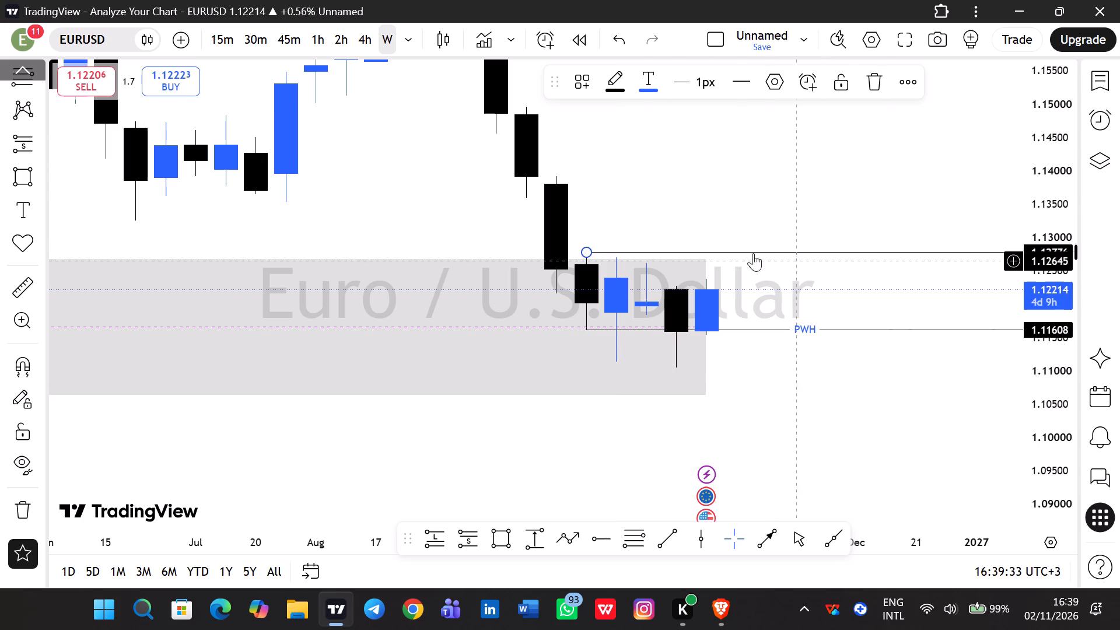
click(582, 85)
click(677, 383)
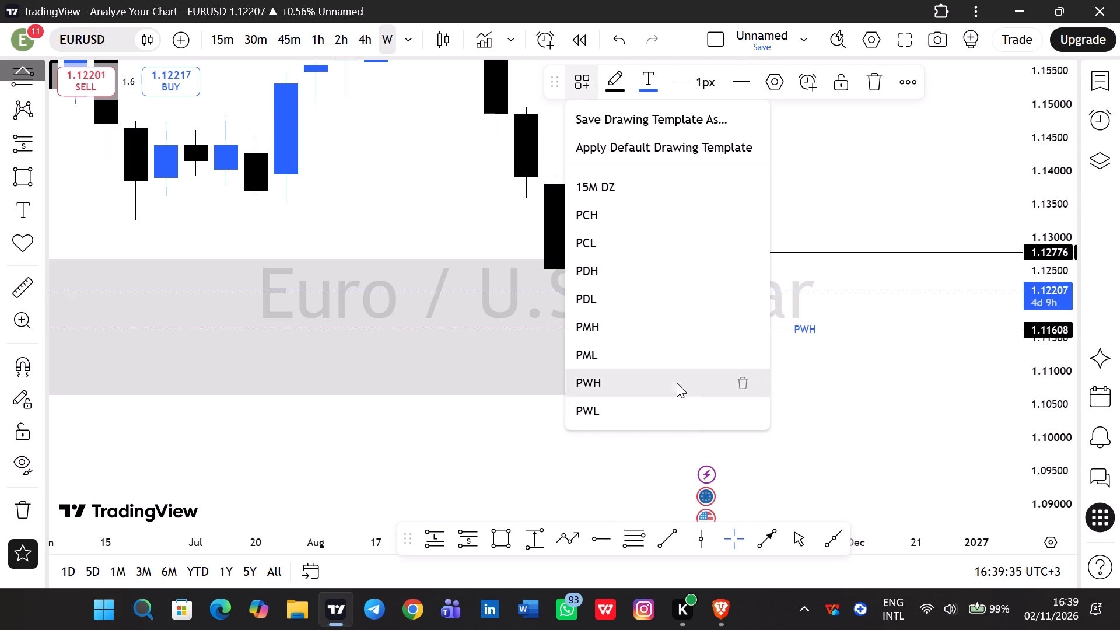
Apply the PWL drawing template to the lower ray at 1.11608.
click(846, 331)
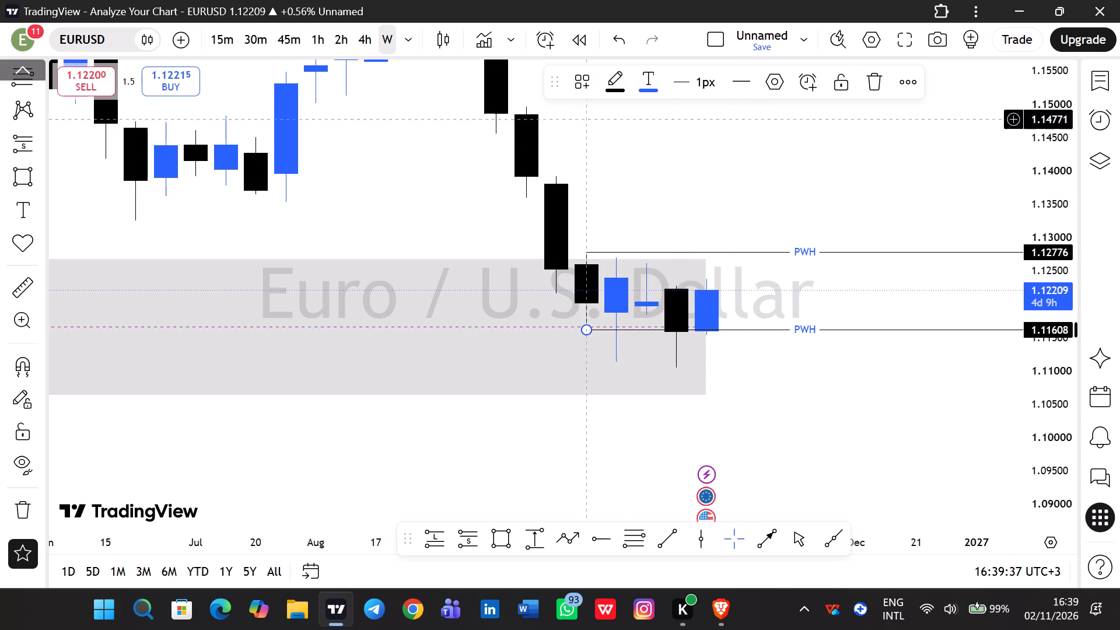
click(580, 90)
click(635, 411)
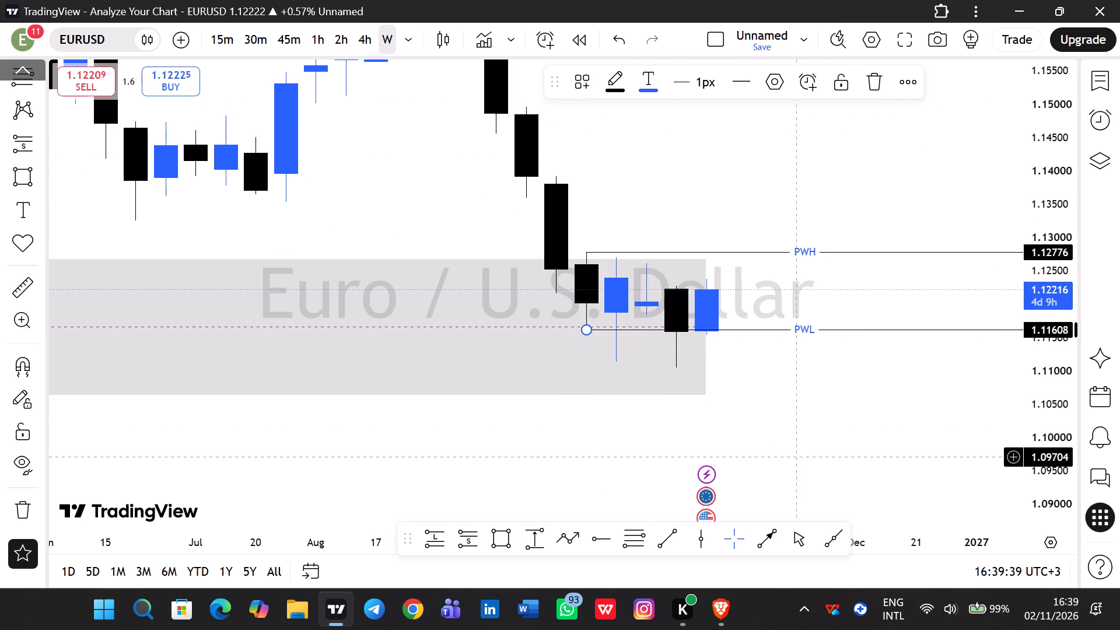
Examine the wider weekly price structure around the support zone and the PWH and PWL rays, back to its May 2025 origin.
scroll(860, 433, down, 4)
click(894, 429)
drag(911, 408, 896, 448)
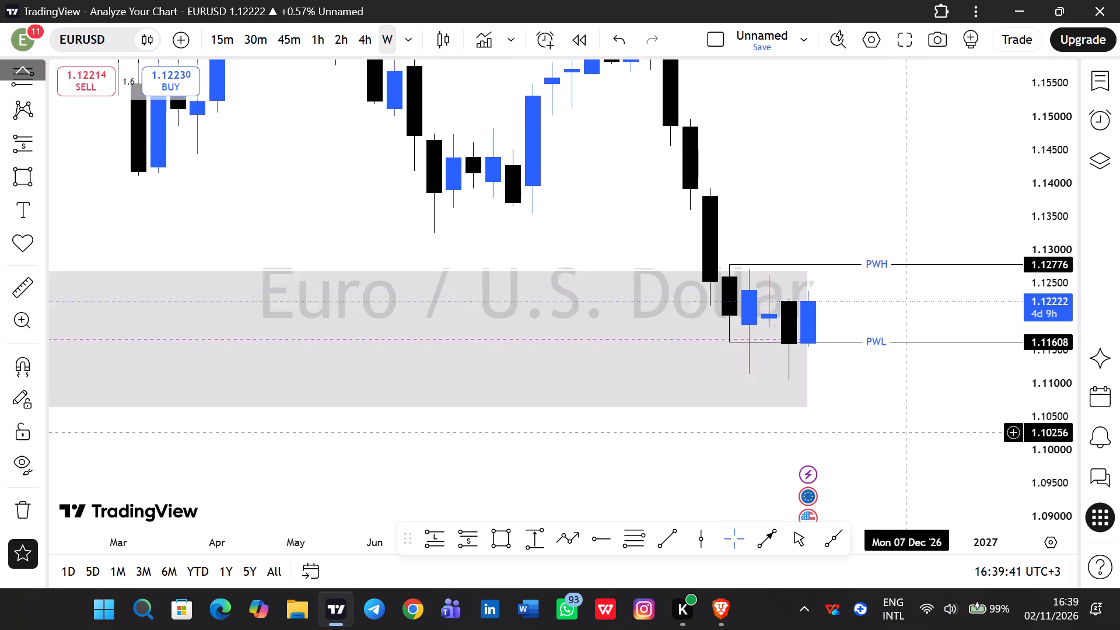
drag(896, 448, 860, 478)
scroll(890, 178, down, 2)
scroll(1038, 208, down, 5)
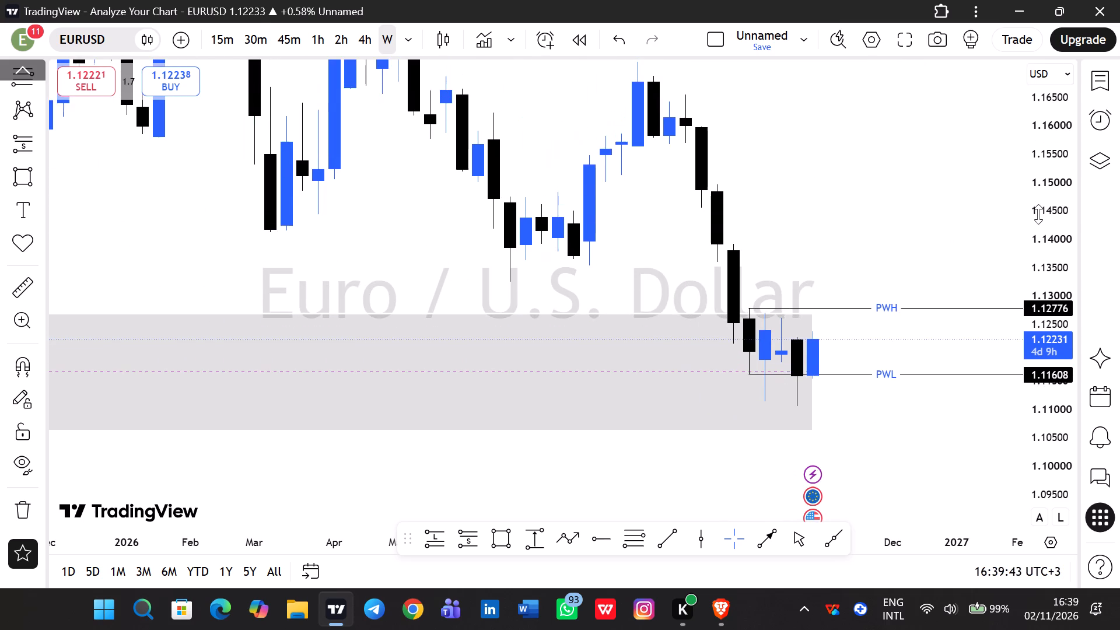
scroll(936, 214, down, 5)
drag(935, 215, 770, 220)
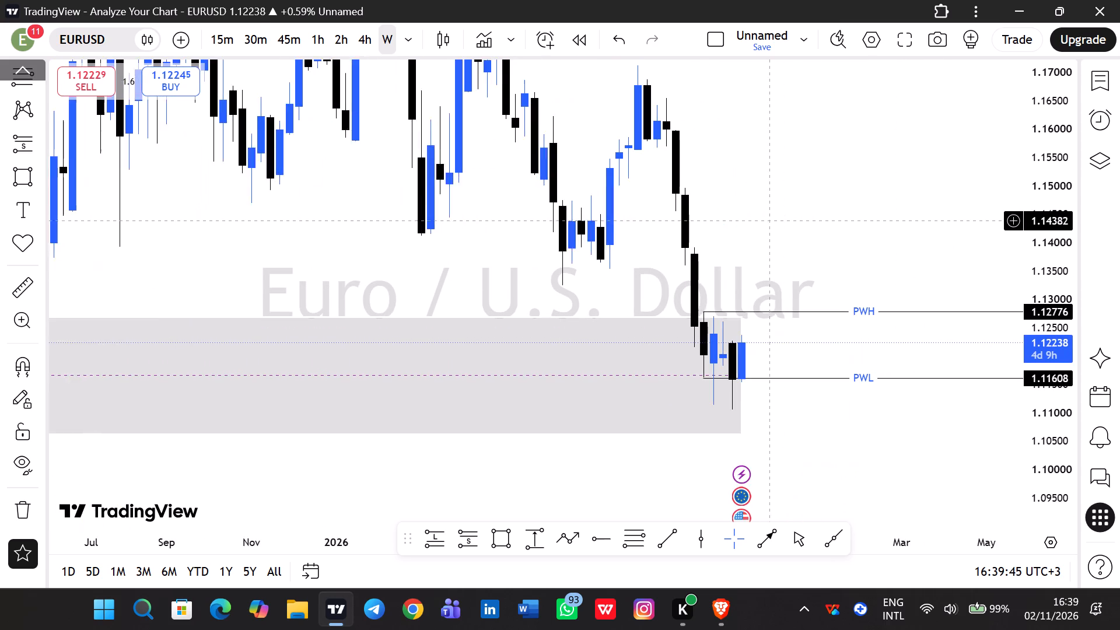
scroll(772, 219, down, 2)
drag(834, 242, 806, 232)
scroll(1049, 220, down, 3)
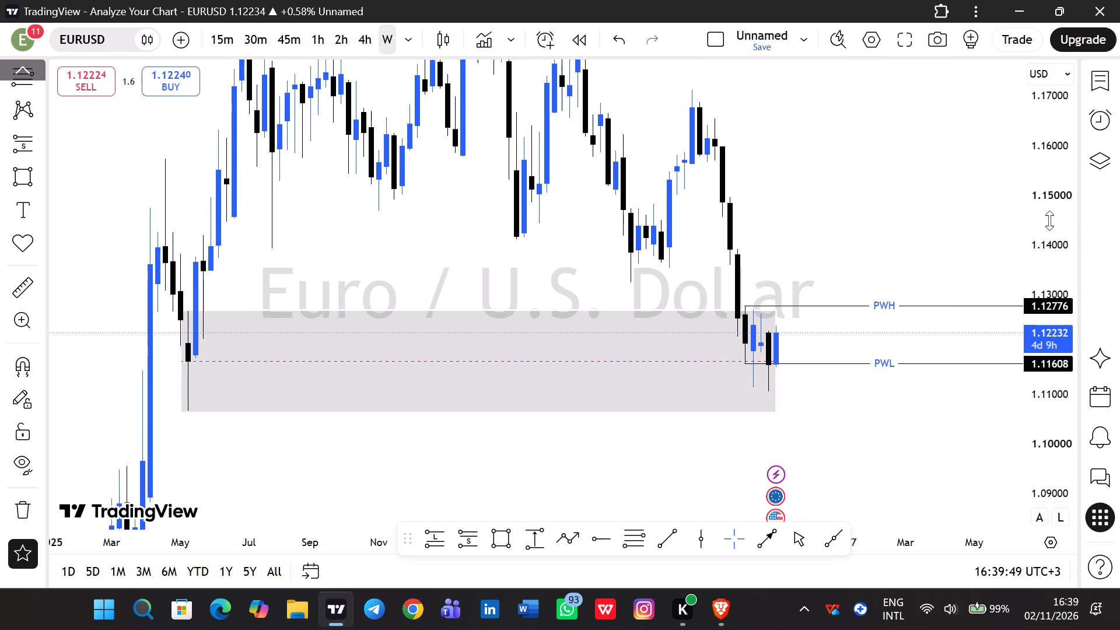
scroll(1049, 220, down, 3)
drag(916, 184, 829, 183)
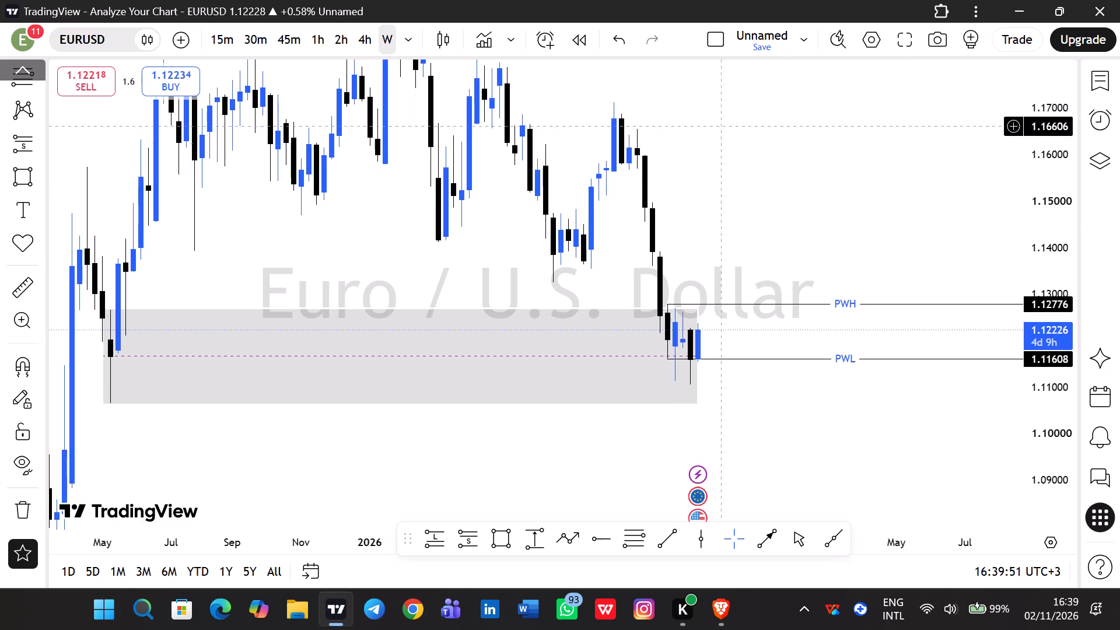
Check the daily chart around the support zone and the PWH and PWL rays, and return to the weekly timeframe.
click(409, 40)
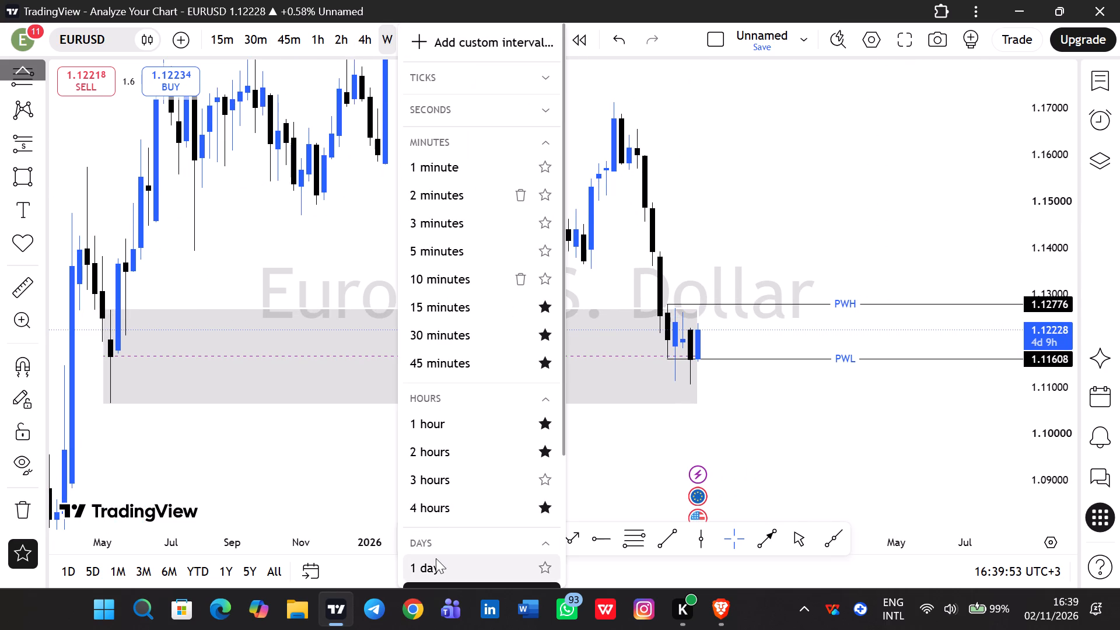
click(436, 558)
drag(786, 456, 789, 402)
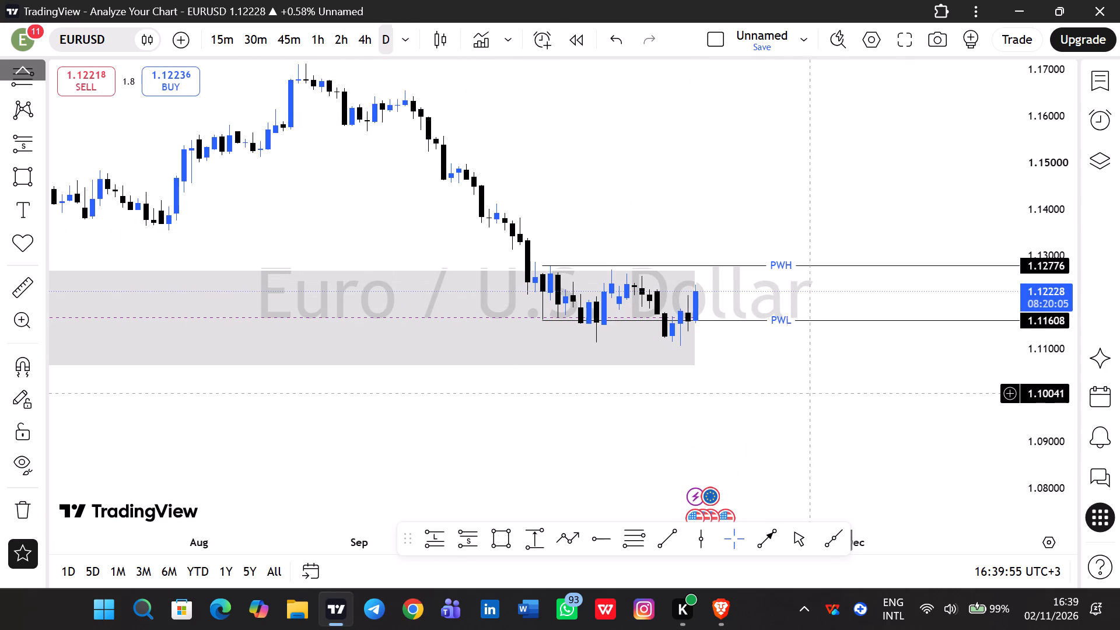
scroll(1059, 444, up, 11)
scroll(1061, 432, down, 4)
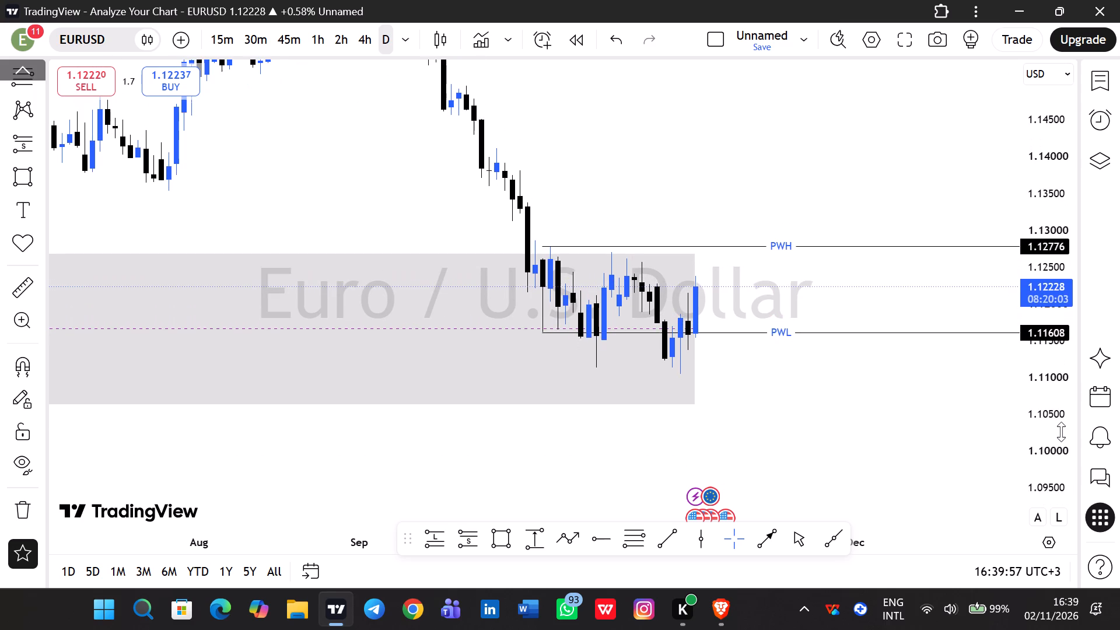
click(408, 43)
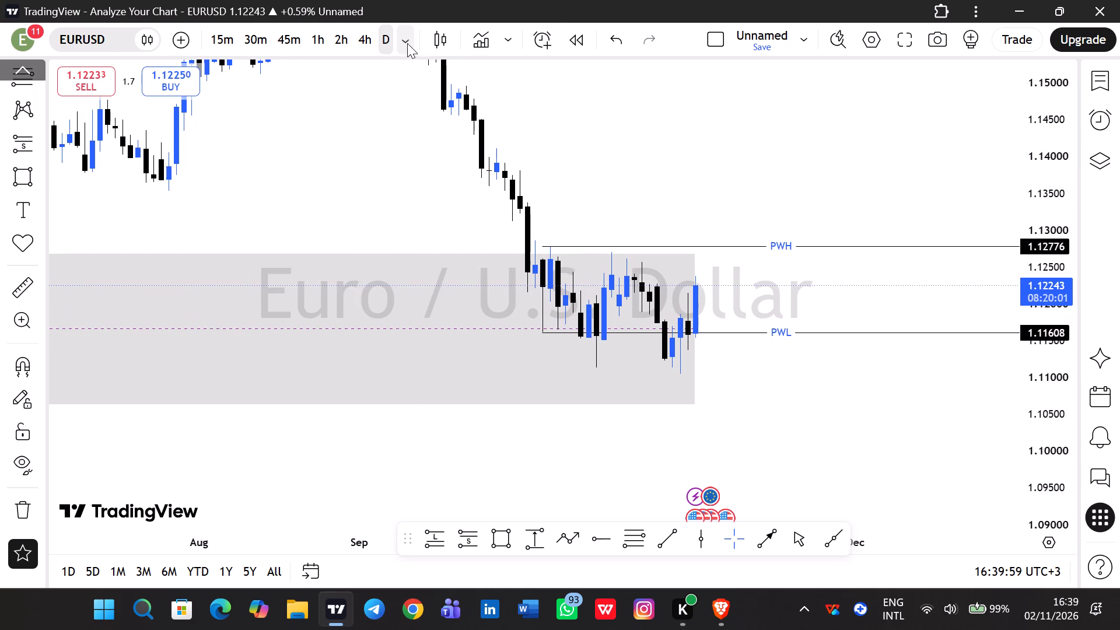
scroll(501, 242, down, 4)
click(440, 424)
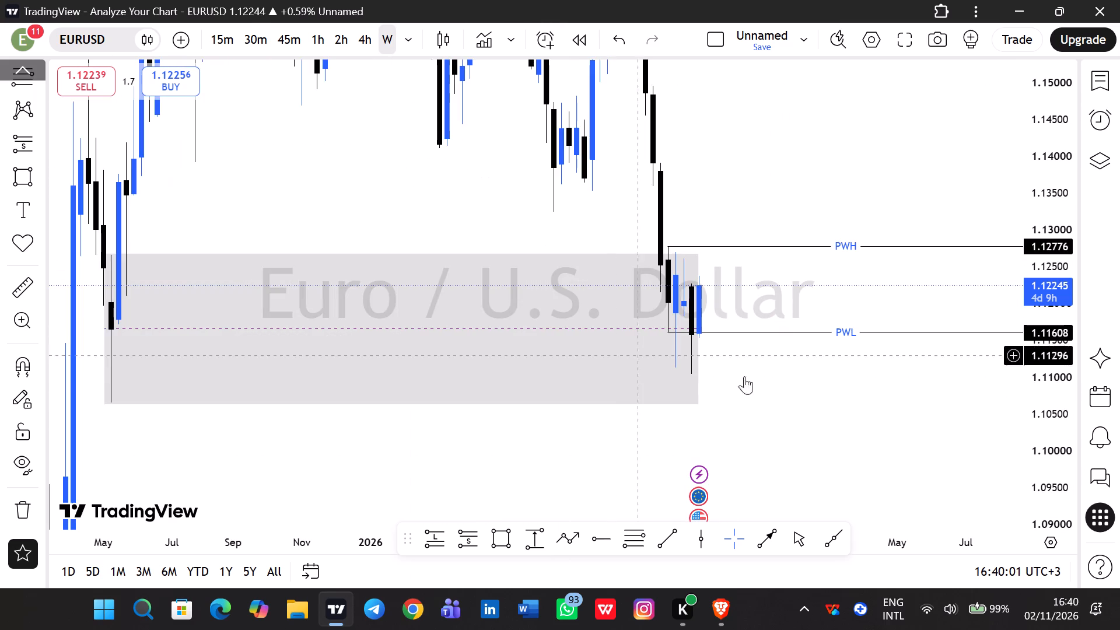
Draw a rectangle zone above the PWH ray from about 1.1278 to 1.136, starting at the late-September weekly candle before the drop.
drag(803, 380, 822, 436)
click(499, 541)
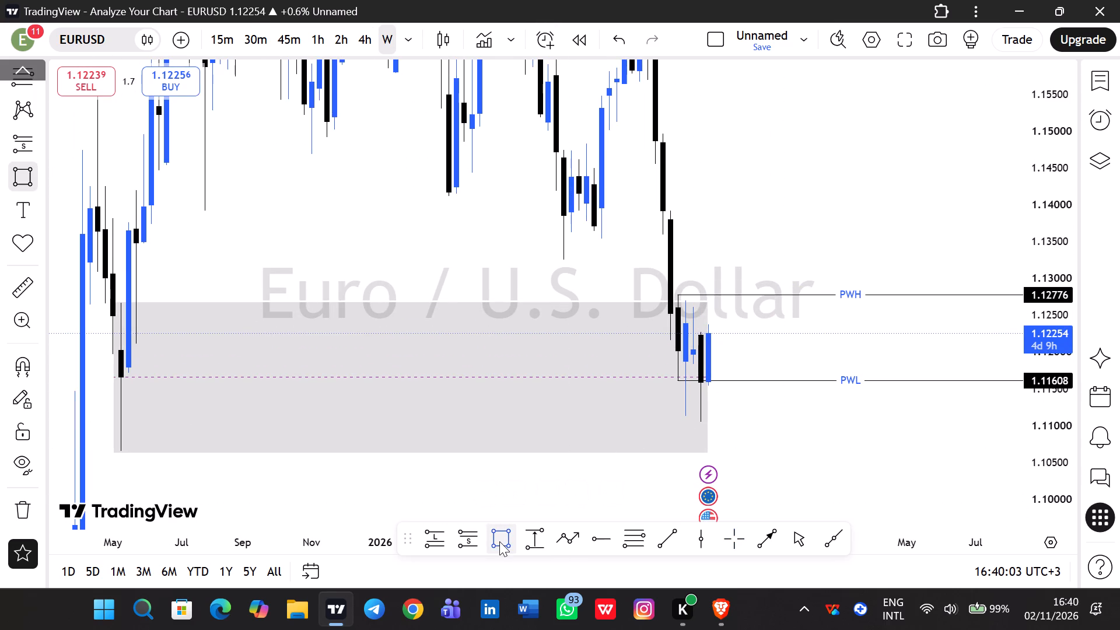
click(662, 295)
click(733, 230)
click(808, 230)
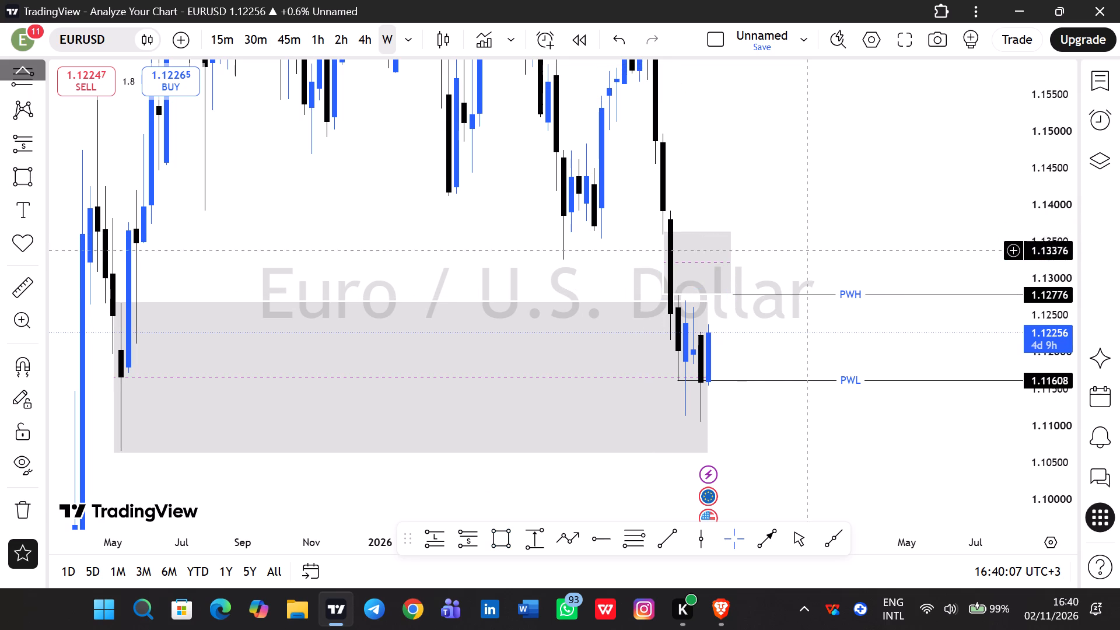
click(695, 229)
click(709, 194)
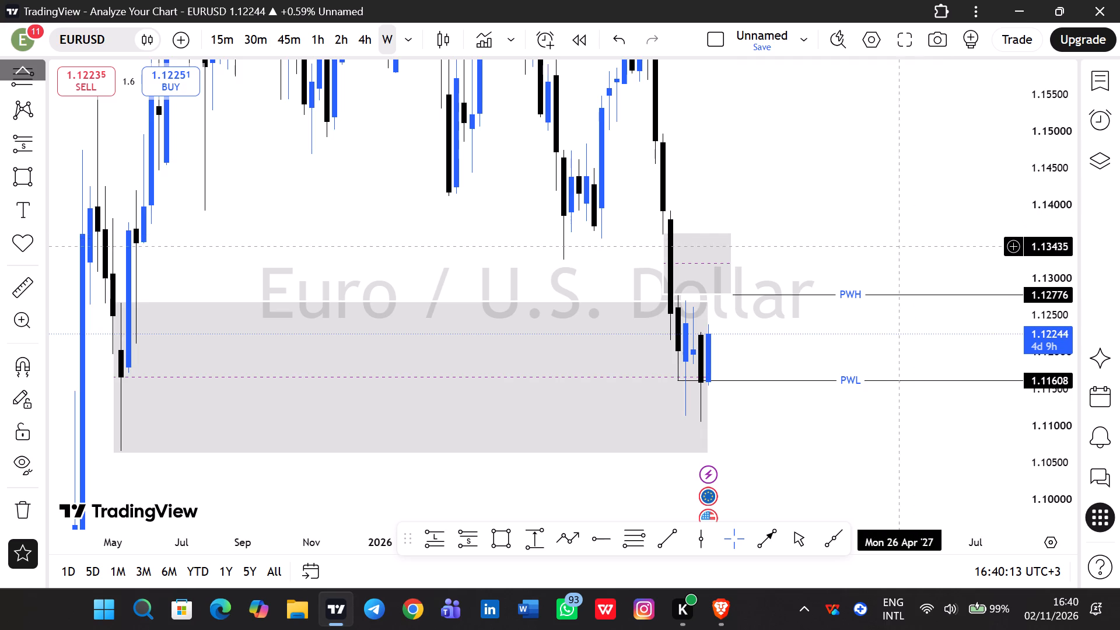
Fine-tune the new upper zone's top edge to 1.13602, aligned with the low of the weekly candle where it starts.
scroll(899, 246, up, 5)
drag(646, 212, 924, 250)
scroll(913, 265, up, 4)
drag(793, 257, 871, 262)
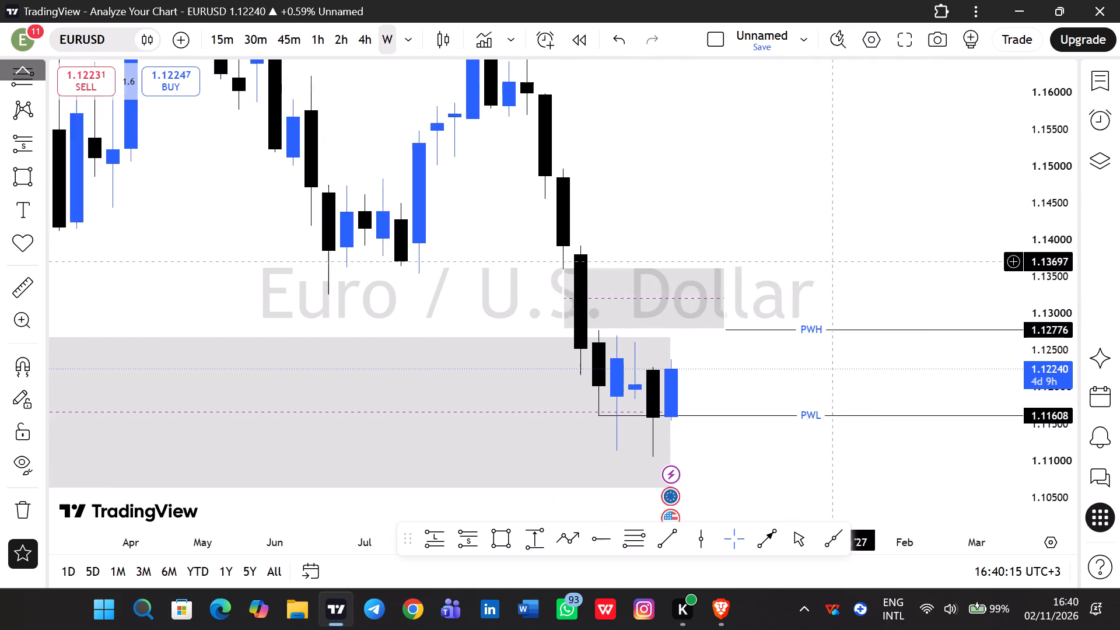
drag(871, 262, 936, 261)
scroll(905, 266, up, 3)
drag(803, 236, 882, 206)
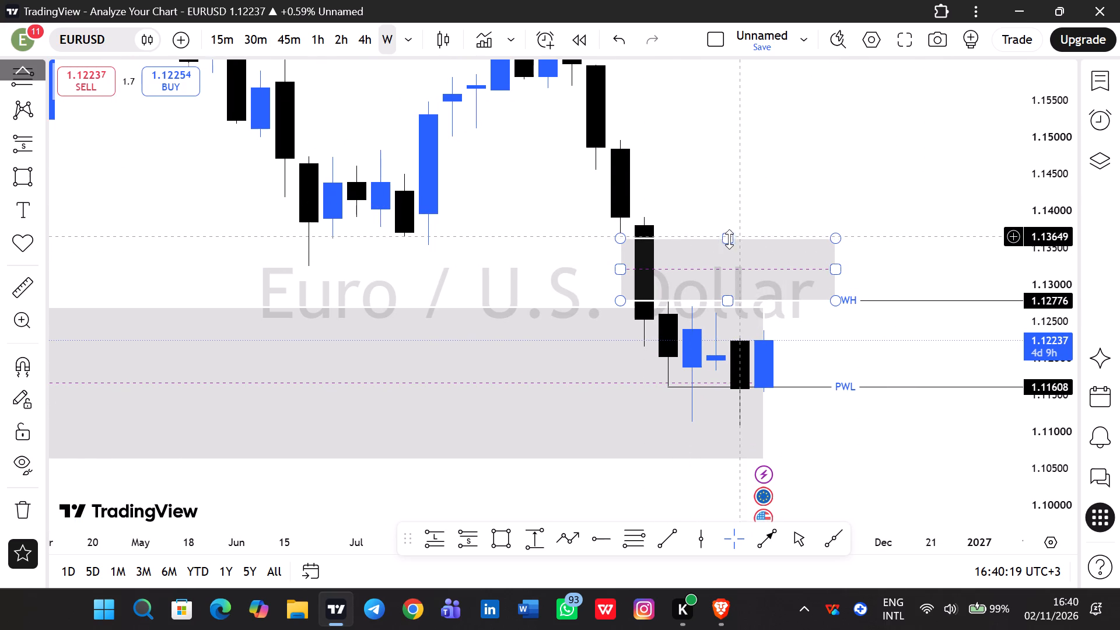
click(727, 239)
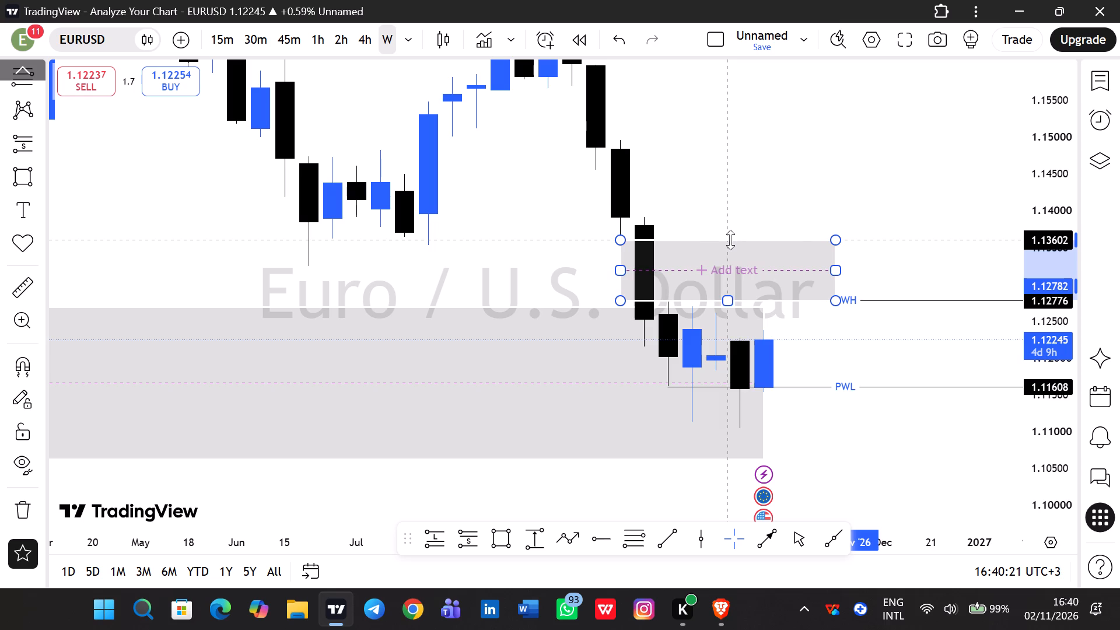
click(737, 211)
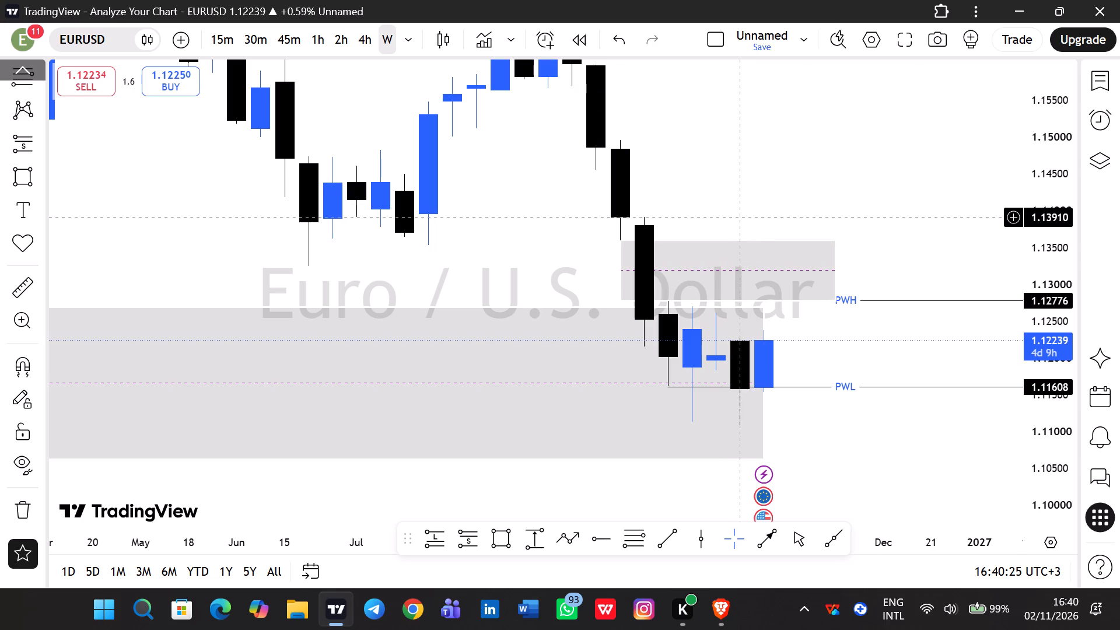
Shorten the upper zone so its right edge ends about one week past the current weekly candle.
drag(835, 271, 825, 270)
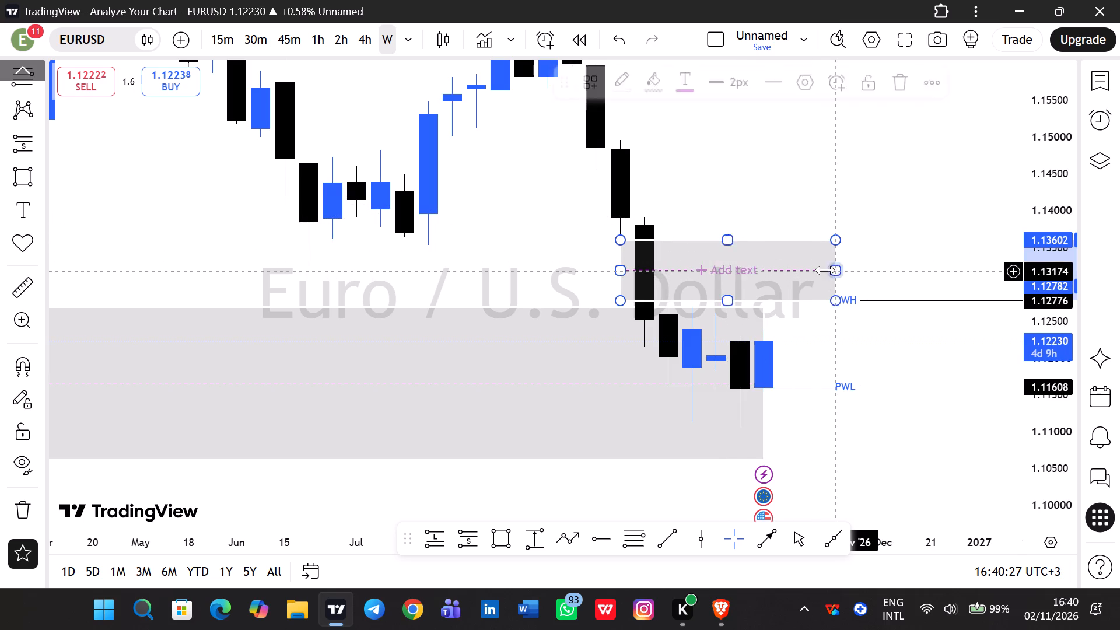
drag(825, 270, 782, 272)
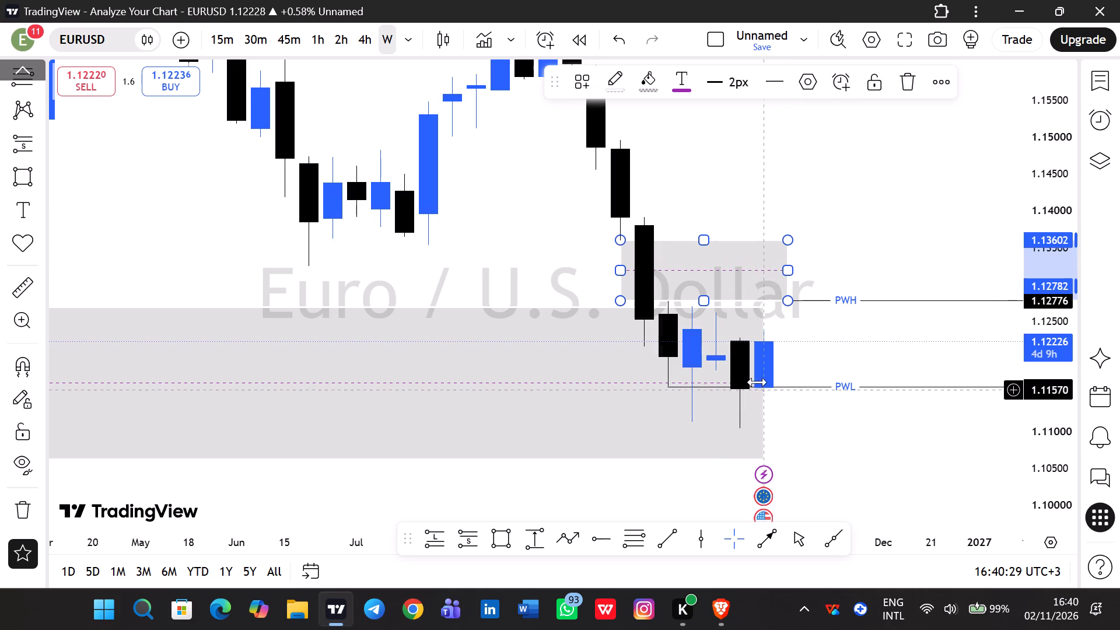
Shorten the large support zone so its right edge ends at the weekly candle before the current one.
drag(762, 382, 729, 381)
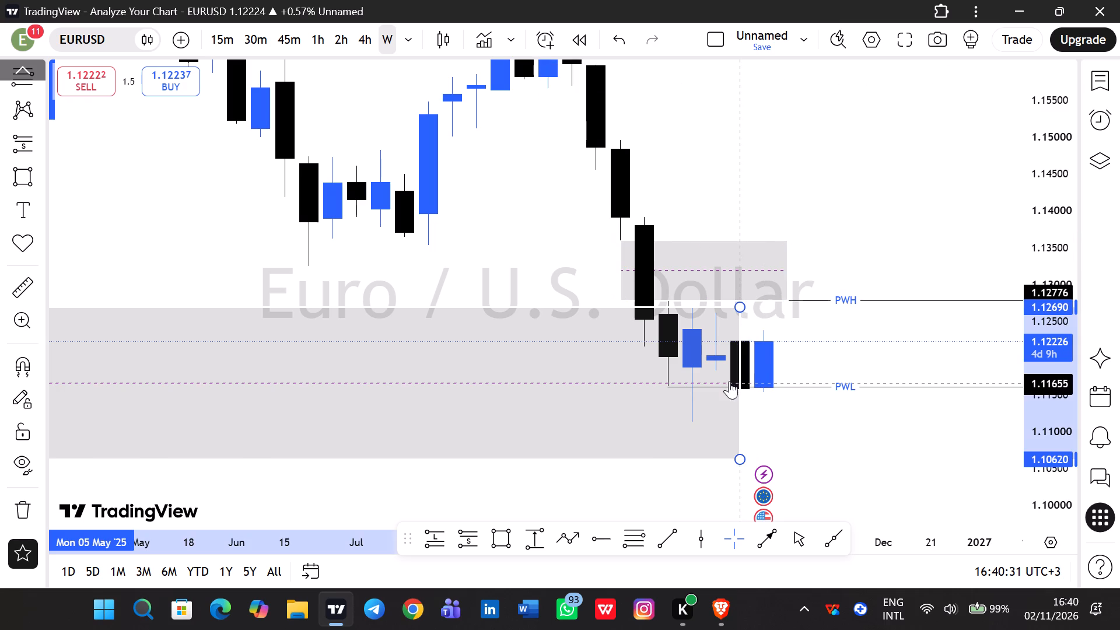
click(807, 419)
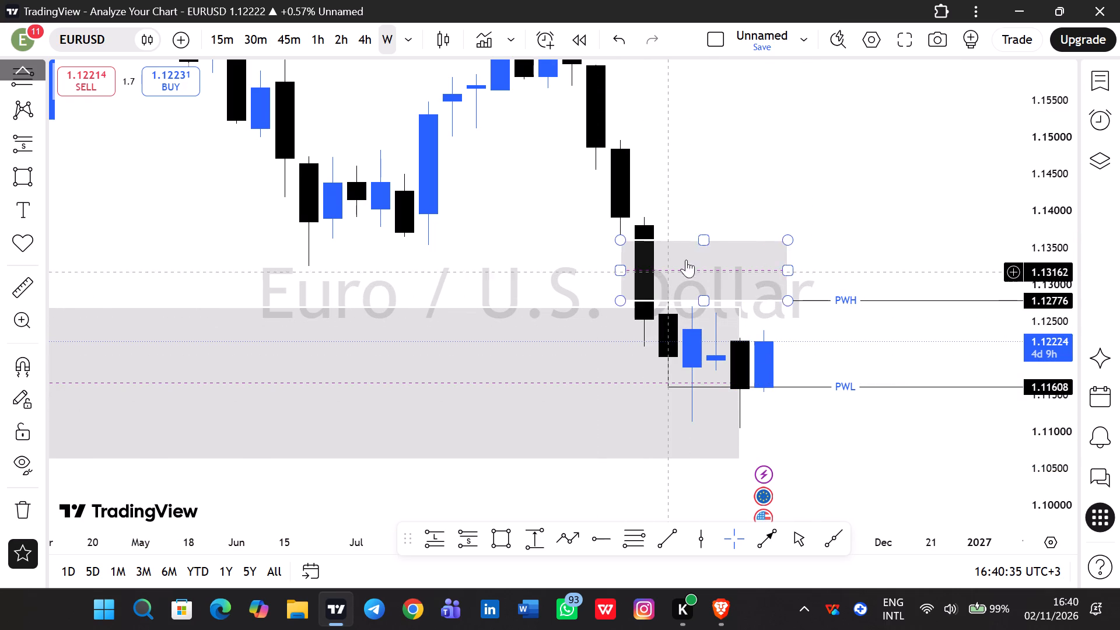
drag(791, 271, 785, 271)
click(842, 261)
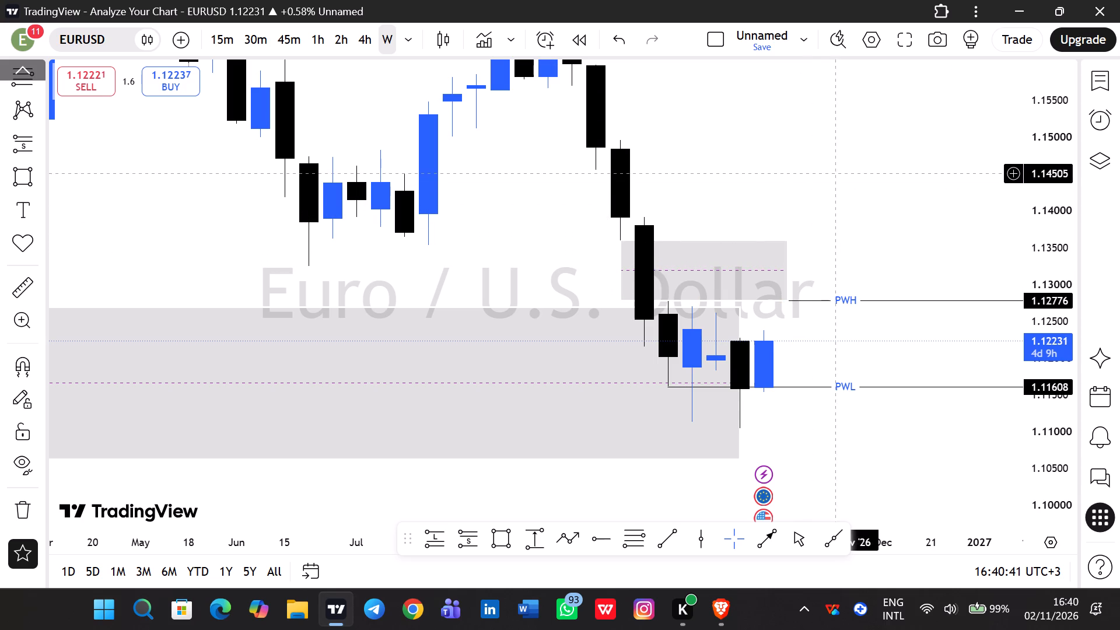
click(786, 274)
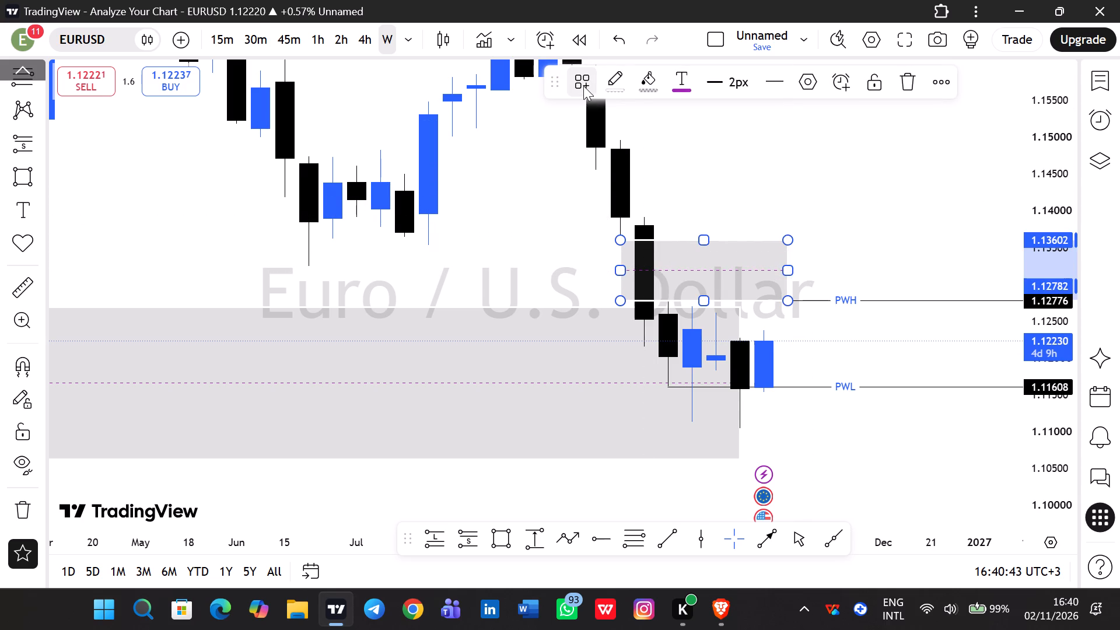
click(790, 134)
Switch the chart to the daily timeframe.
click(408, 37)
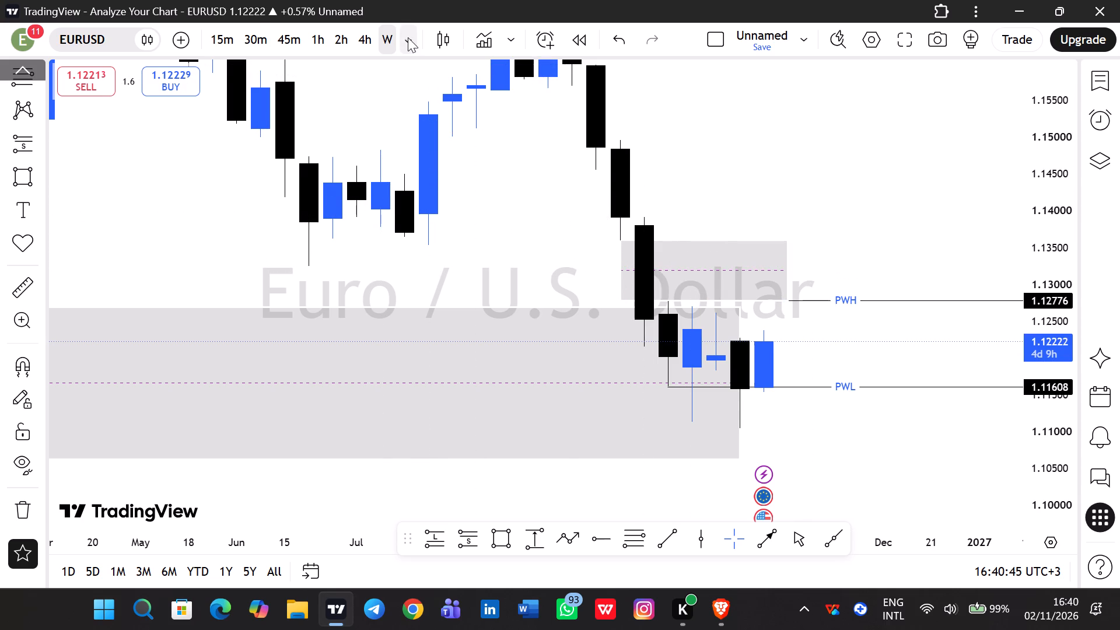
scroll(504, 278, down, 3)
click(448, 388)
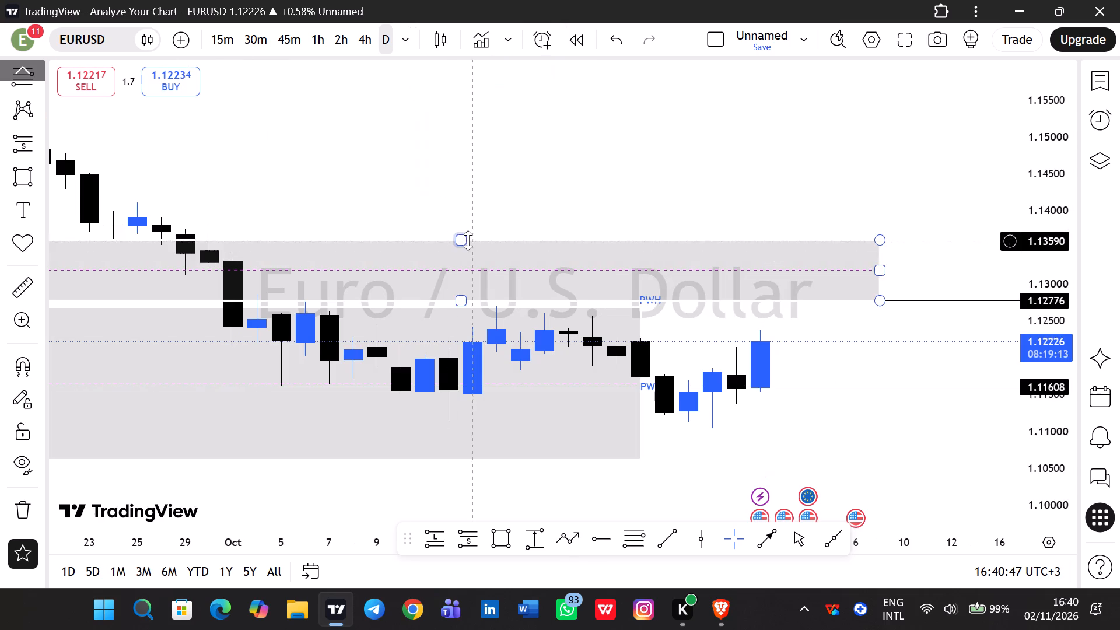
click(656, 169)
Shrink the upper zone on the daily chart to span about 1.13225 to 1.12858, moving its left edge a few candles later.
scroll(753, 149, down, 7)
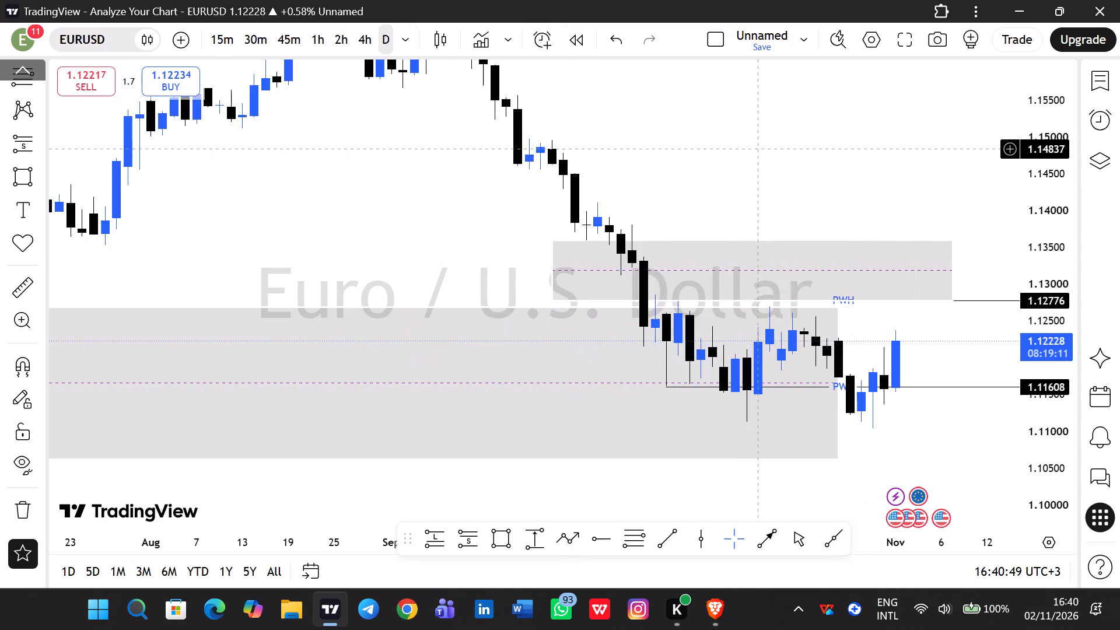
scroll(754, 149, down, 6)
drag(860, 134, 769, 187)
scroll(1048, 214, down, 3)
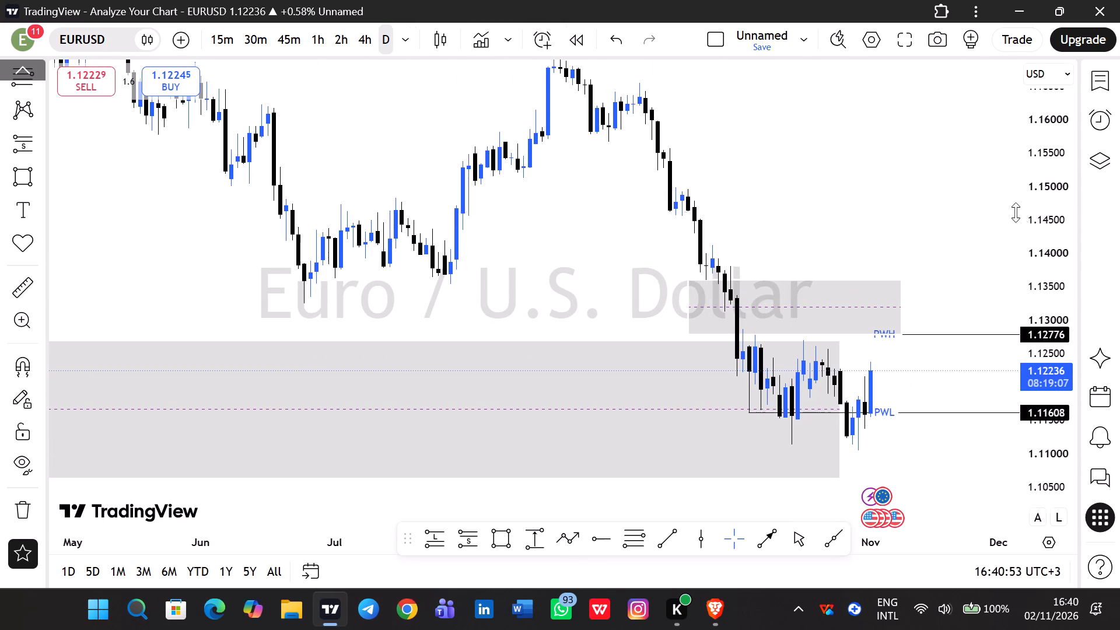
drag(936, 215, 852, 182)
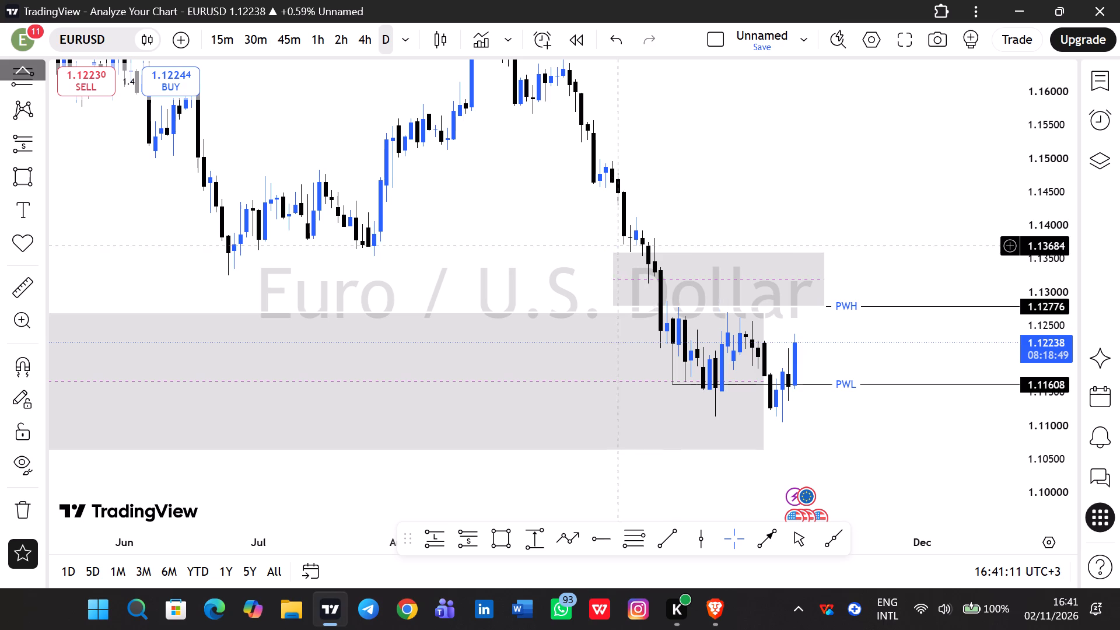
drag(617, 253, 637, 277)
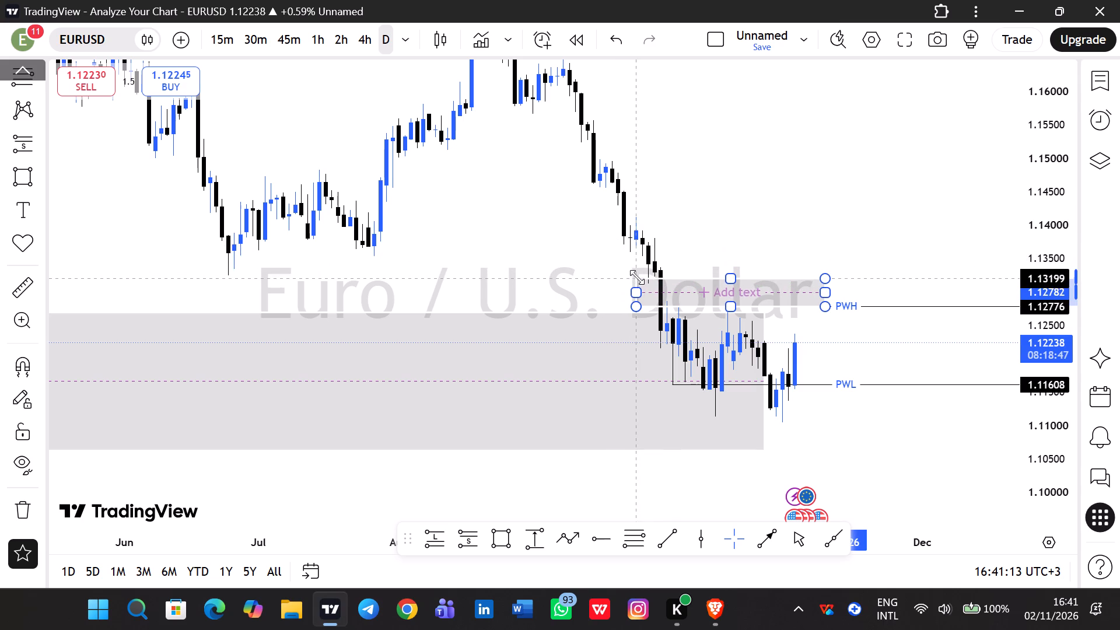
drag(637, 277, 637, 276)
drag(730, 307, 731, 307)
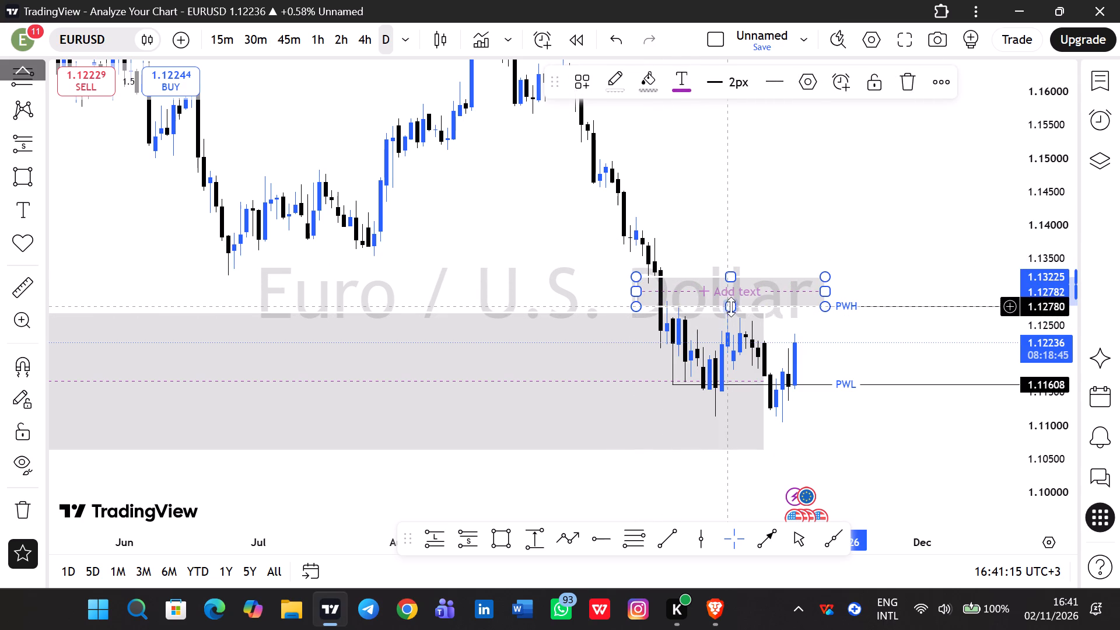
drag(731, 307, 728, 301)
click(790, 209)
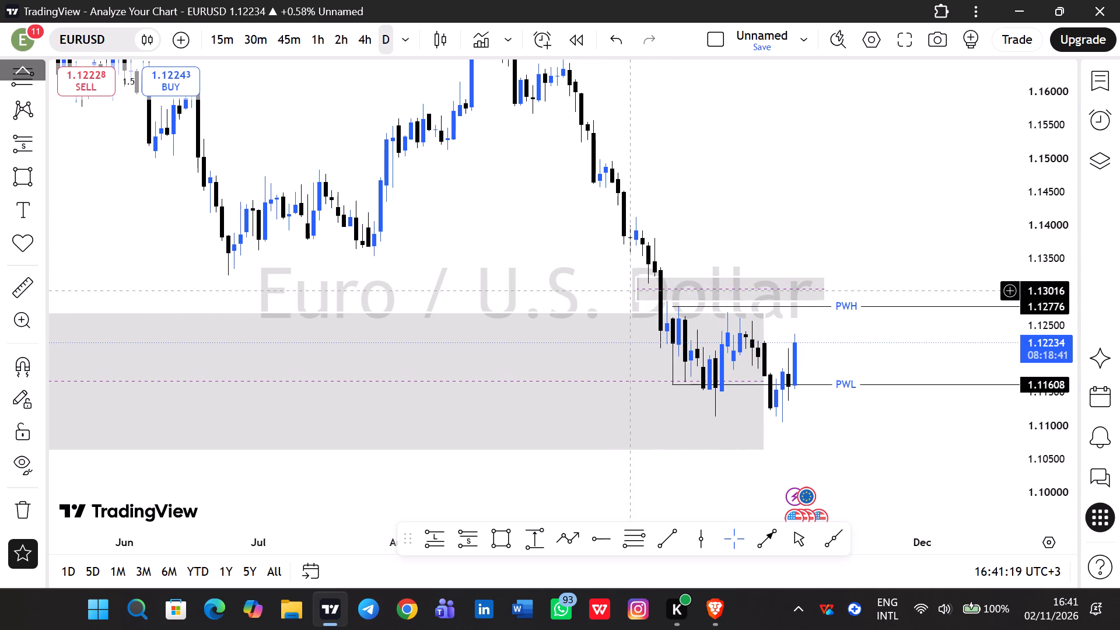
Draw a horizontal ray at 1.13127 from the low of the daily candle just before the large bearish drop.
scroll(1056, 310, up, 10)
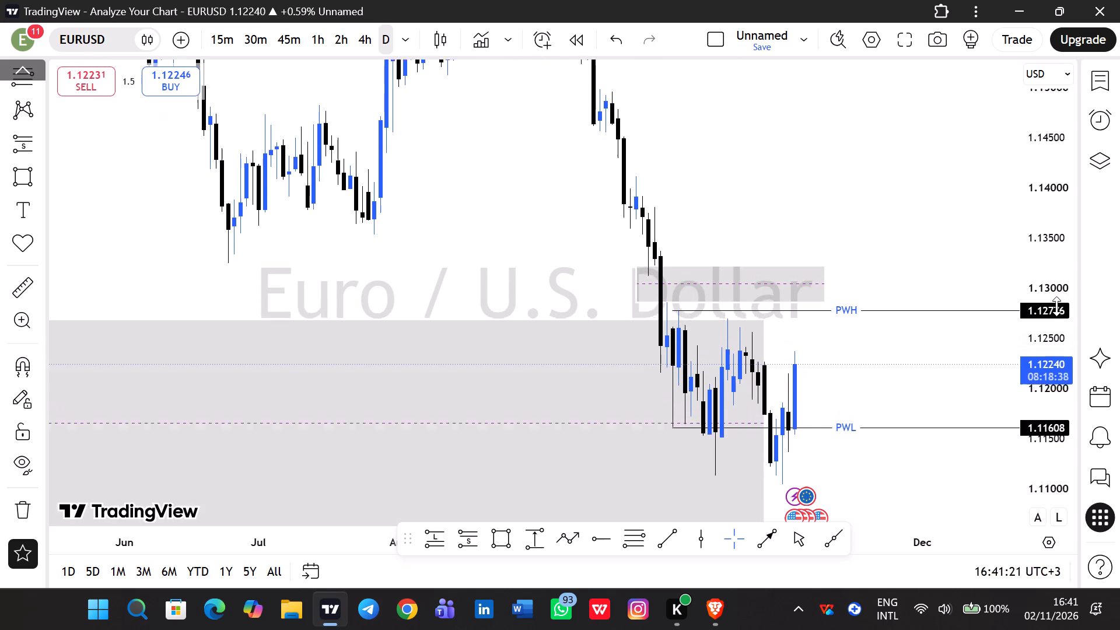
scroll(1056, 306, up, 13)
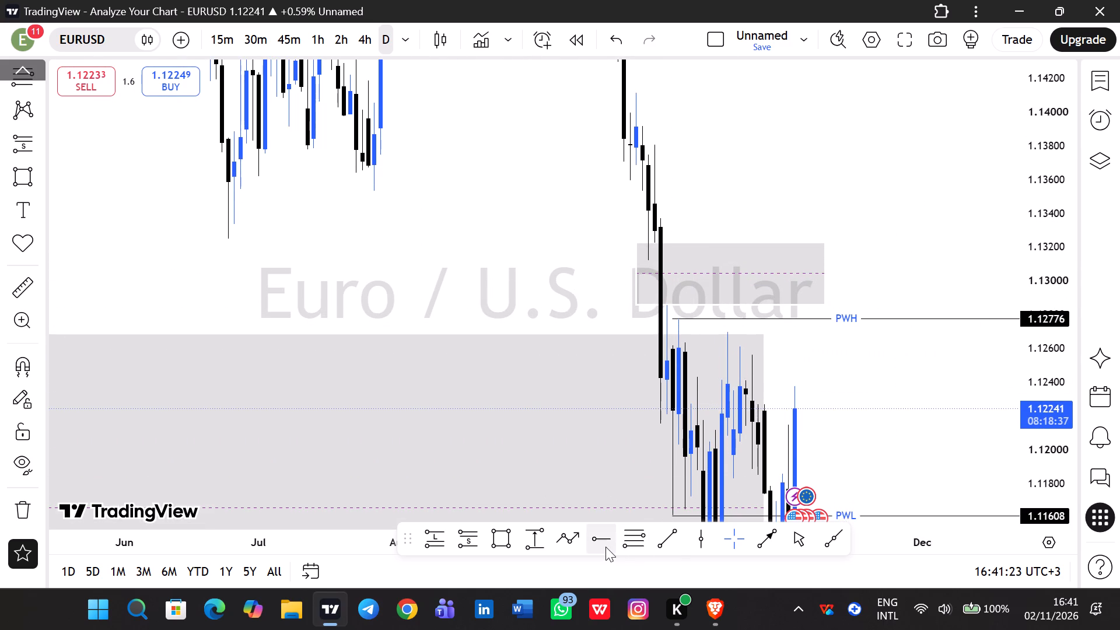
click(605, 547)
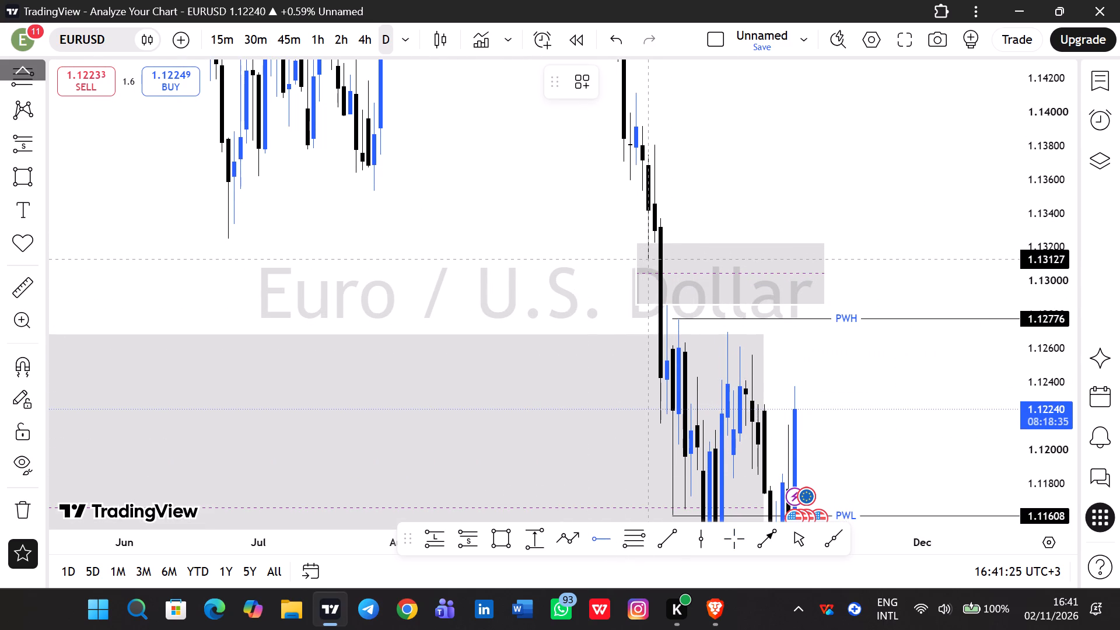
click(647, 260)
click(562, 272)
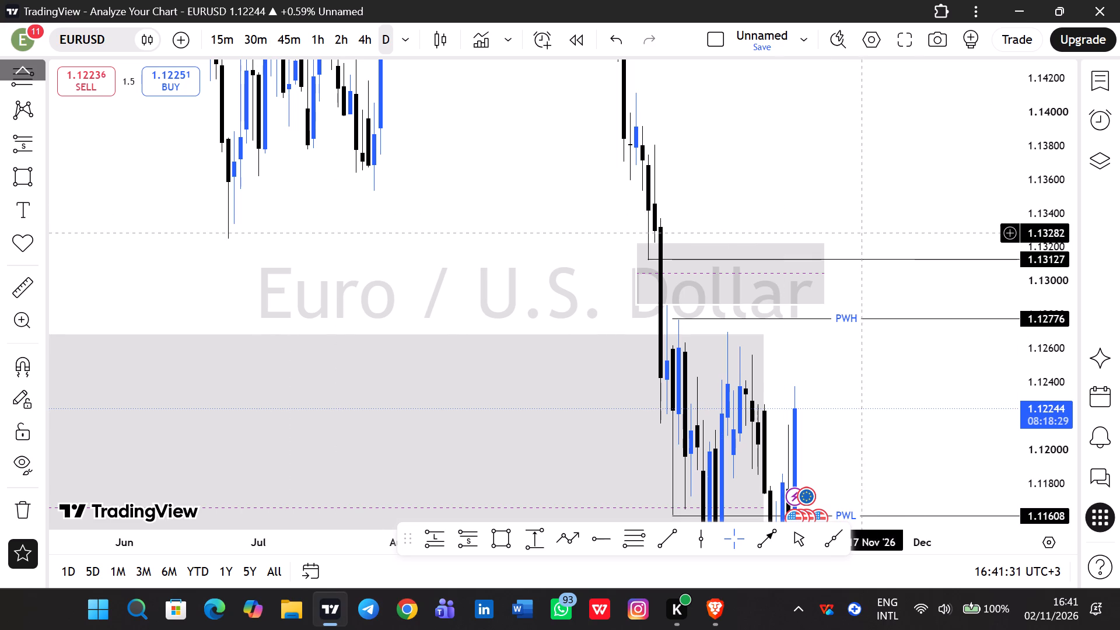
Apply the D FVG drawing template to the upper zone.
scroll(1055, 244, down, 18)
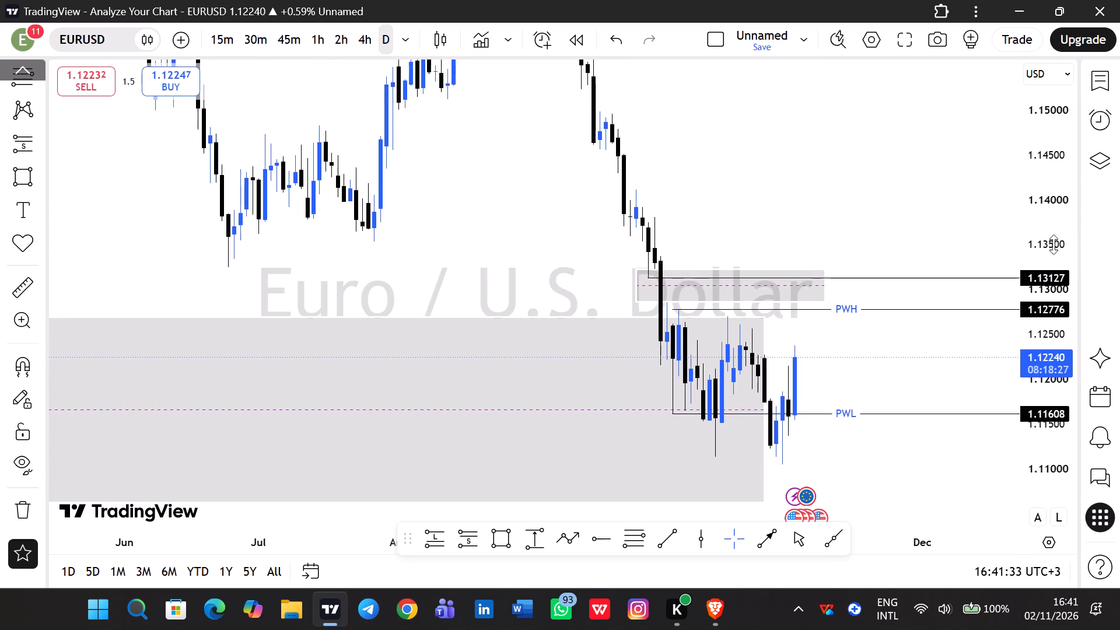
scroll(1053, 244, down, 6)
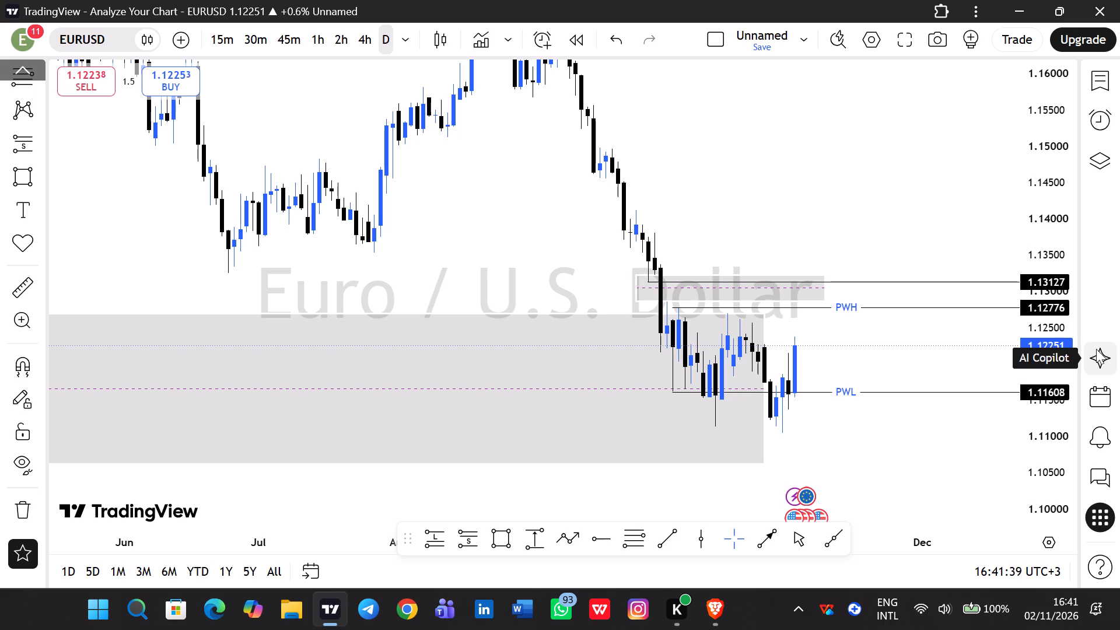
click(826, 290)
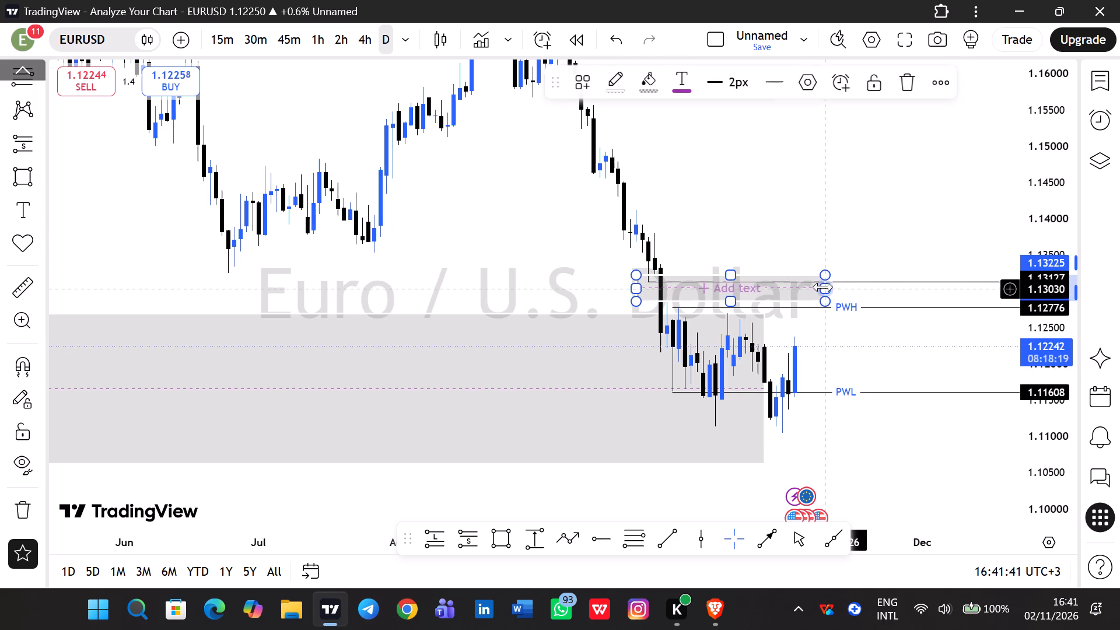
click(577, 73)
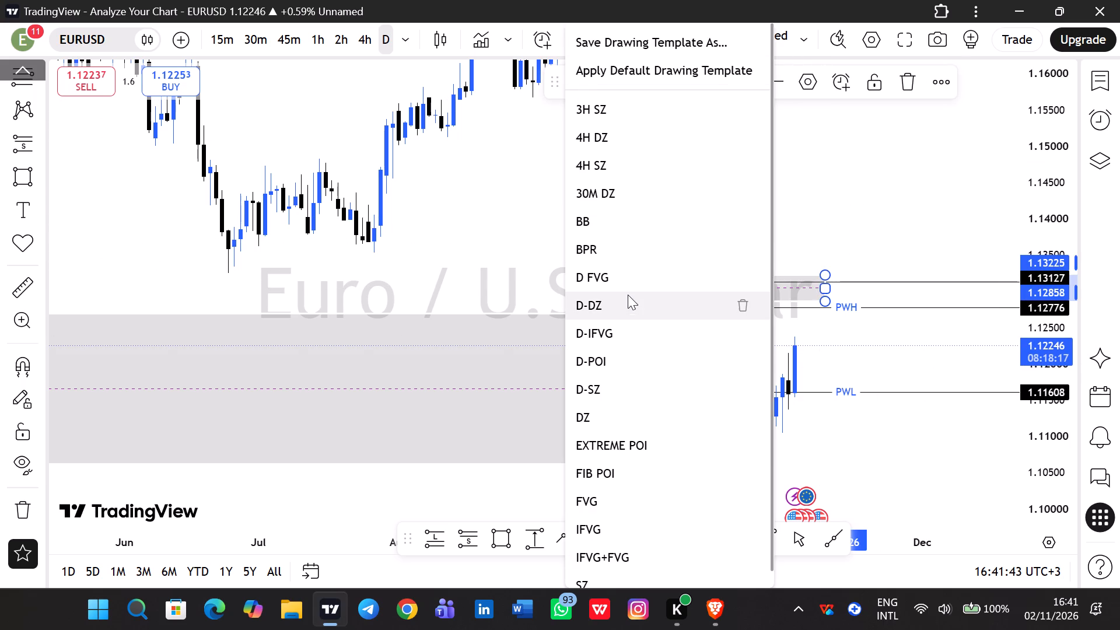
click(616, 276)
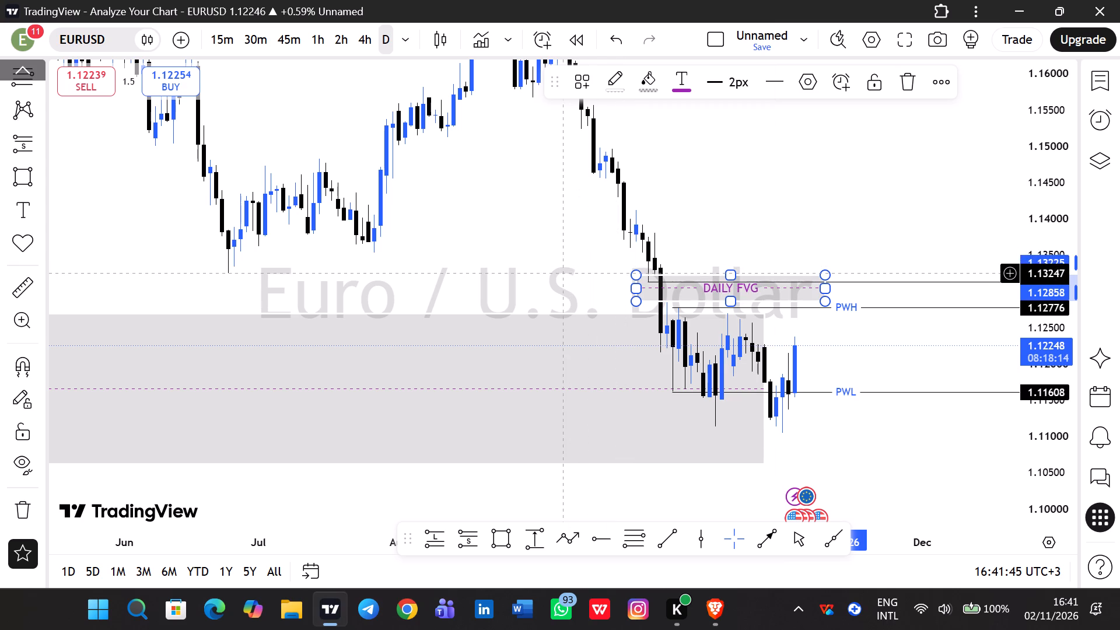
click(565, 273)
Narrow the daily FVG zone so it starts at the 1.13127 ray's candle and ends just past the current daily candle.
drag(638, 288, 642, 287)
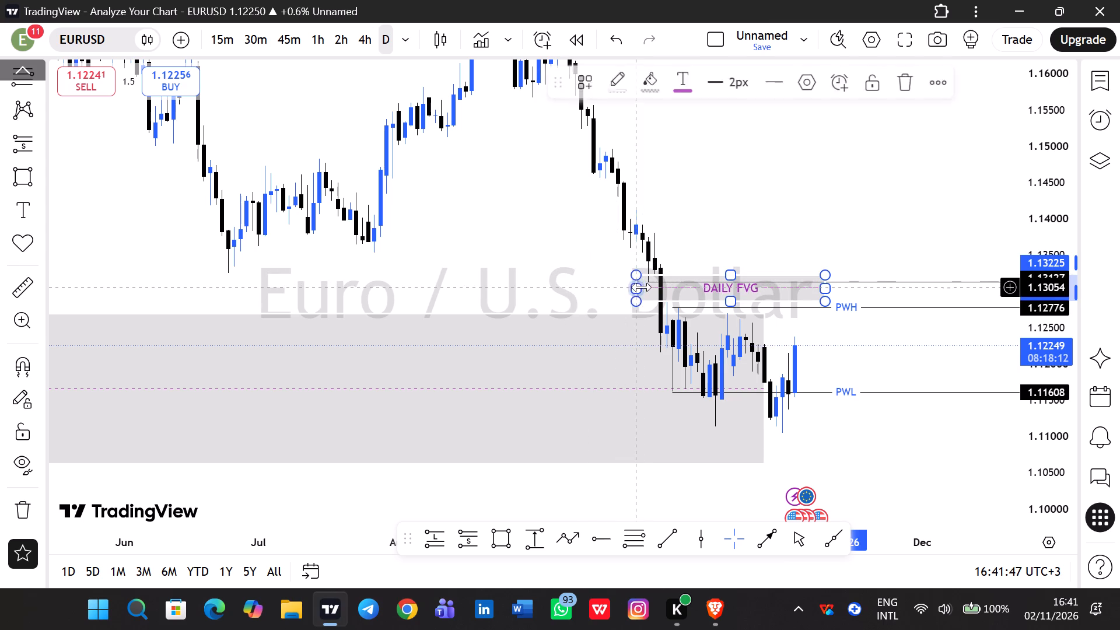
drag(642, 287, 649, 288)
drag(828, 286, 820, 284)
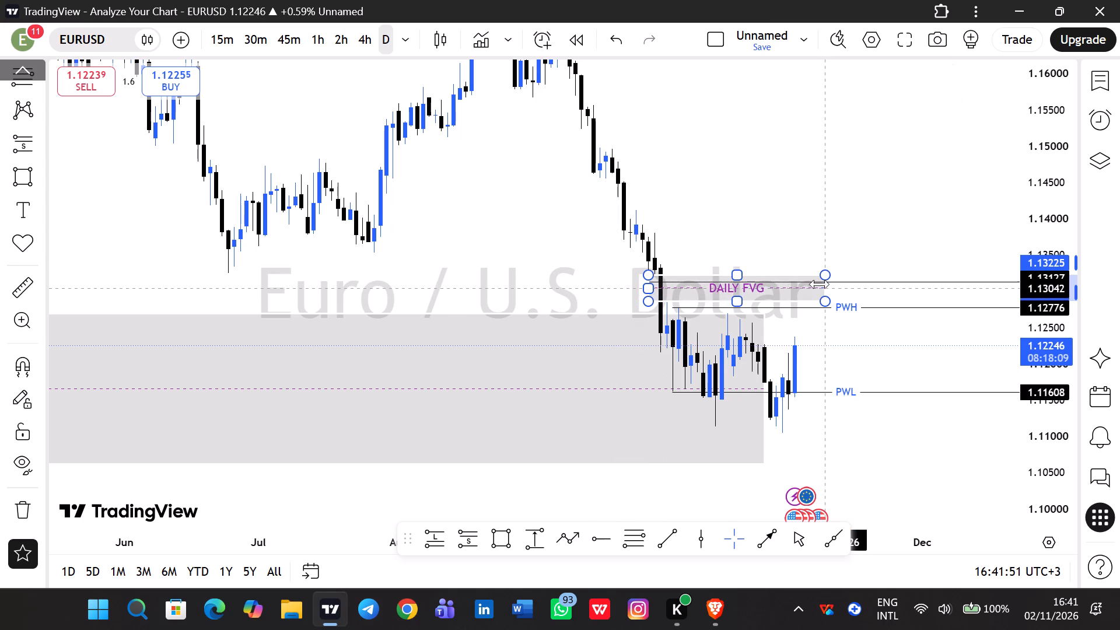
drag(820, 284, 801, 287)
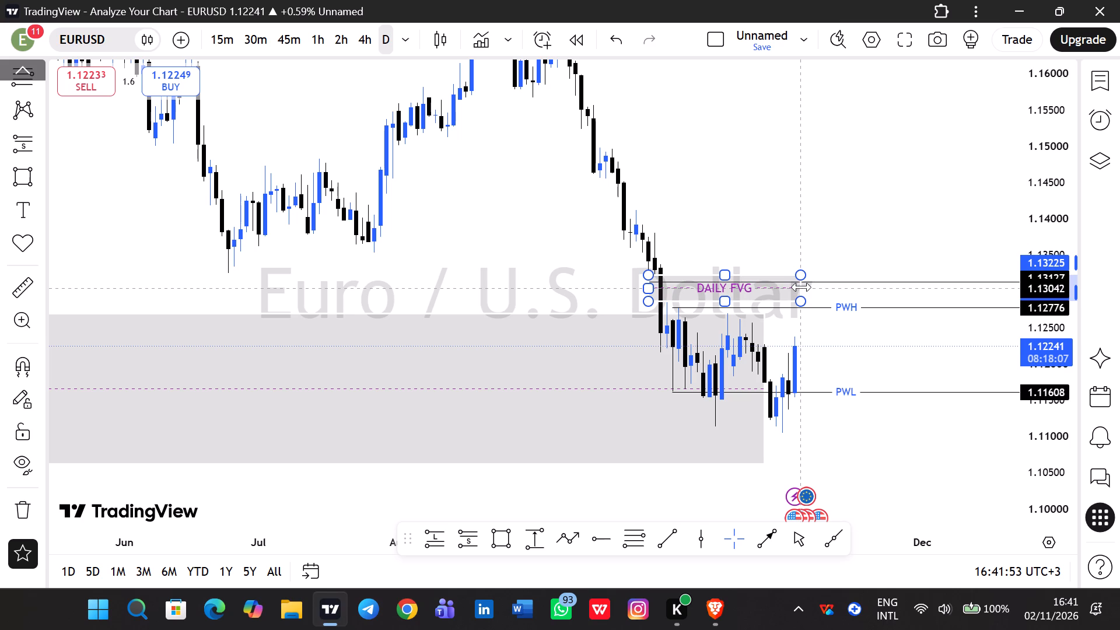
drag(801, 287, 805, 288)
click(740, 196)
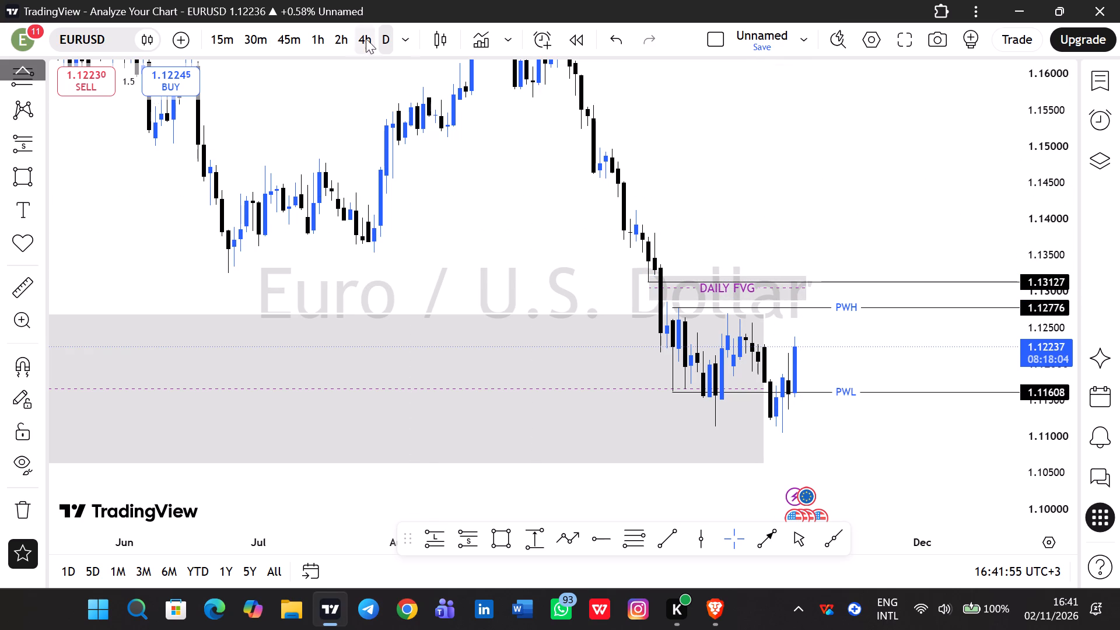
Examine price action around the daily FVG, PWH and PWL levels on the 4-hour timeframe.
click(366, 33)
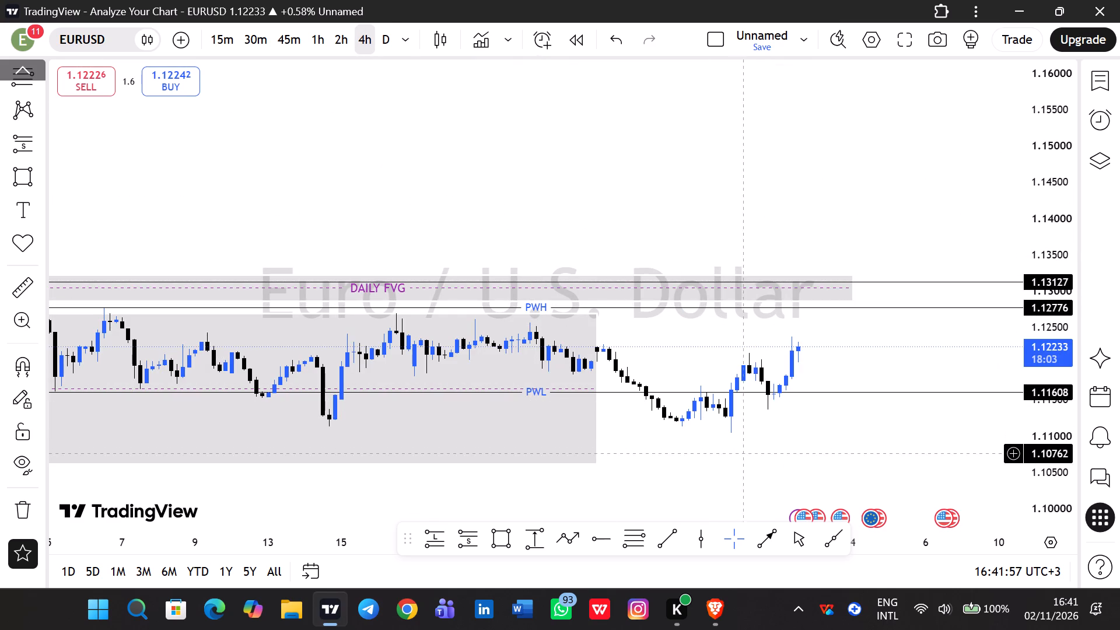
drag(728, 449, 898, 368)
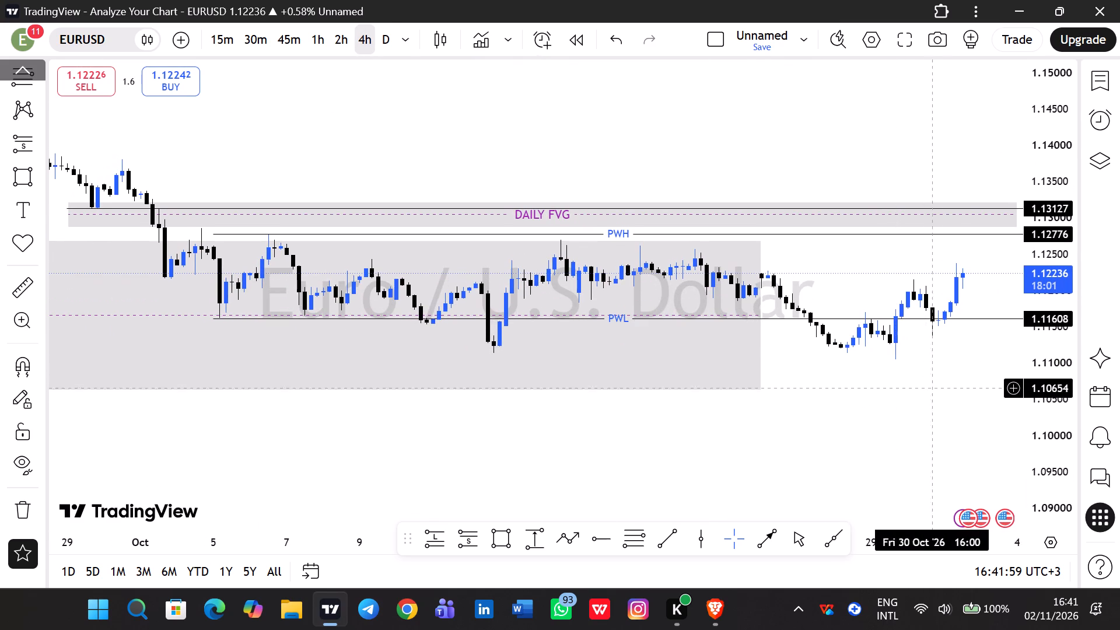
drag(958, 408, 901, 412)
scroll(1049, 409, up, 10)
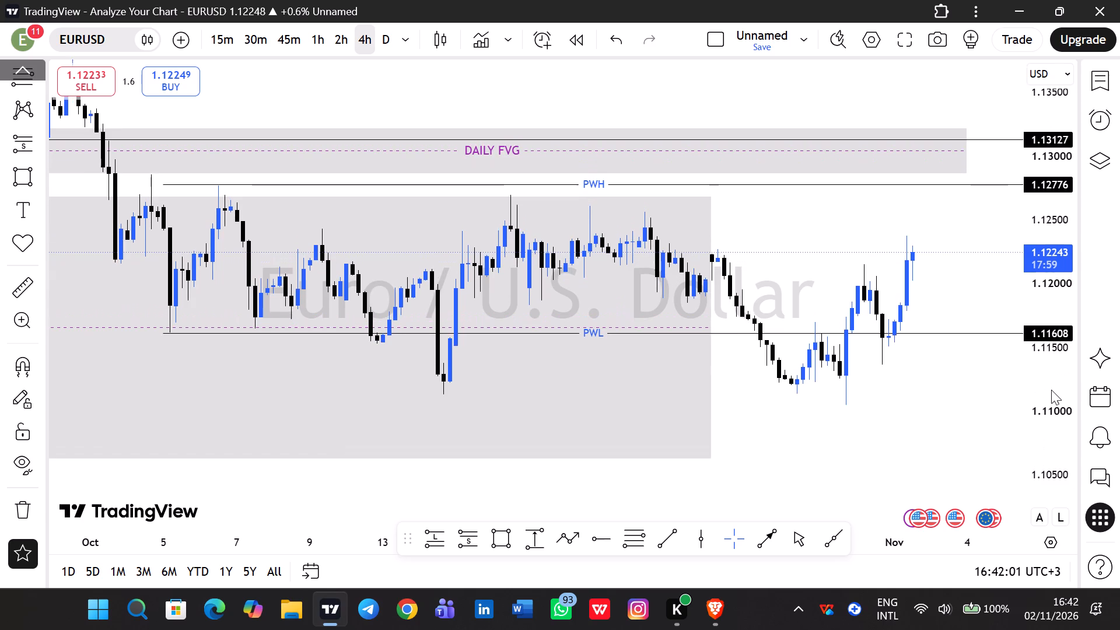
scroll(949, 435, down, 2)
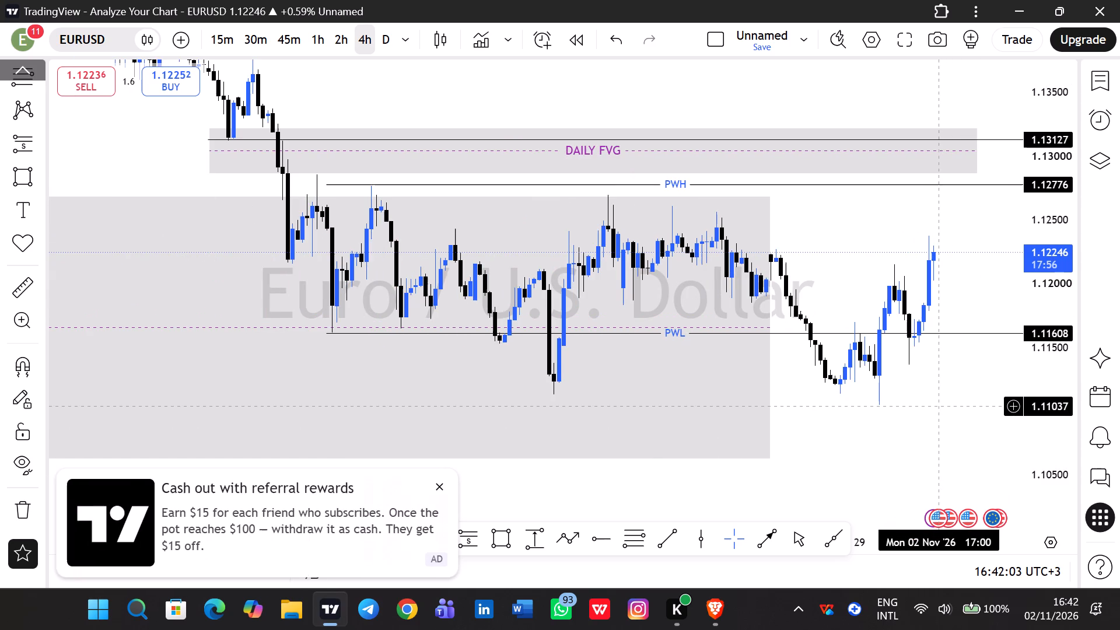
click(440, 488)
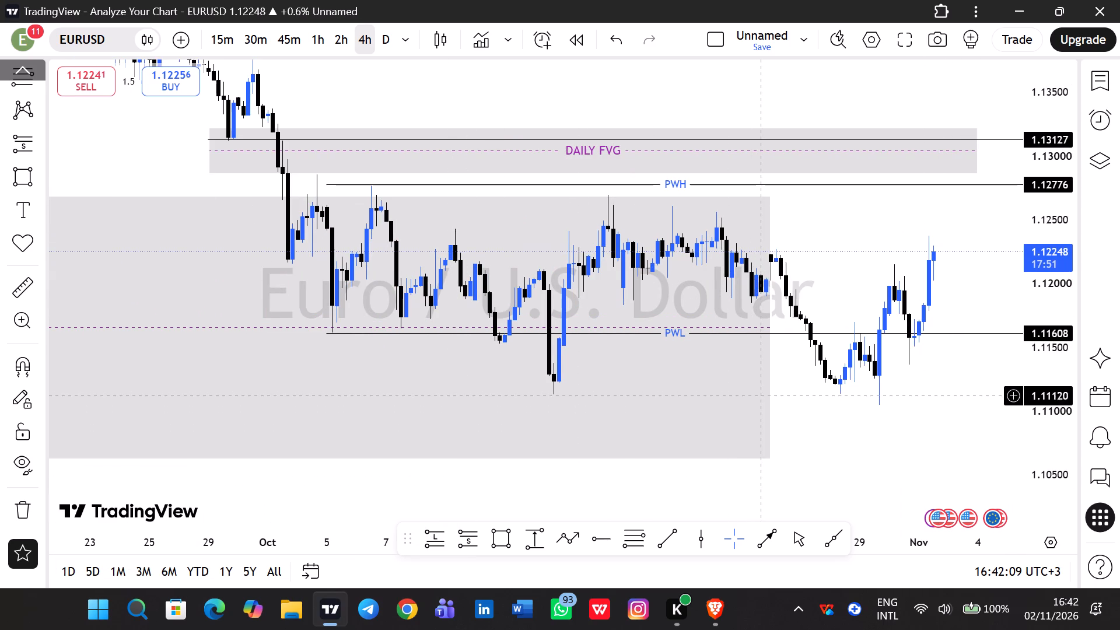
Return to the daily timeframe and delete the large support zone that starts at the 2025 swing low.
click(390, 41)
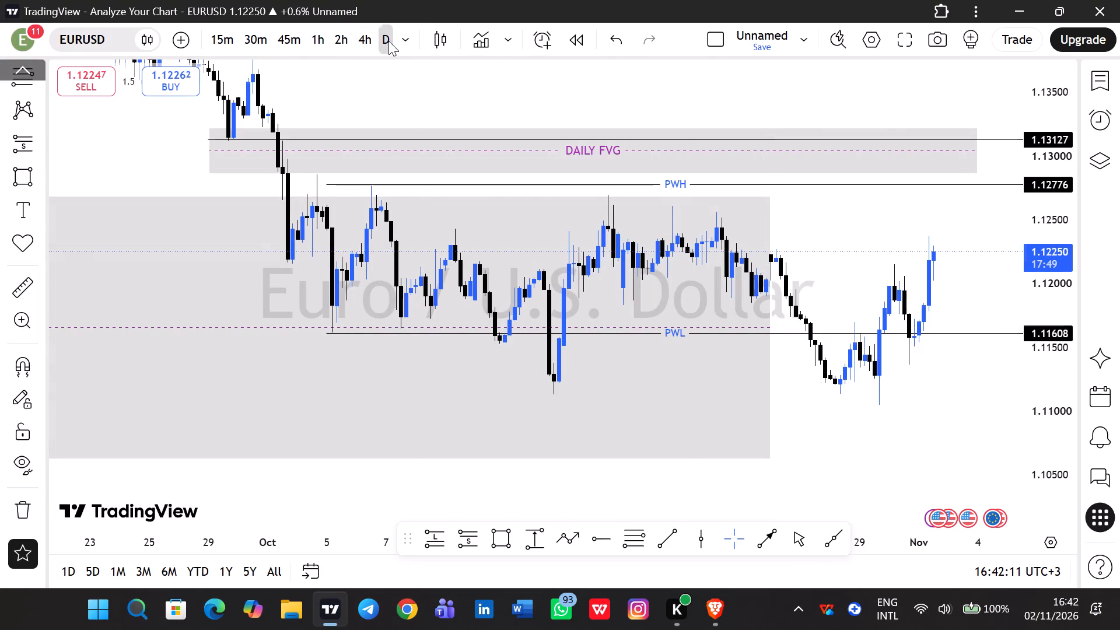
scroll(1074, 248, down, 2)
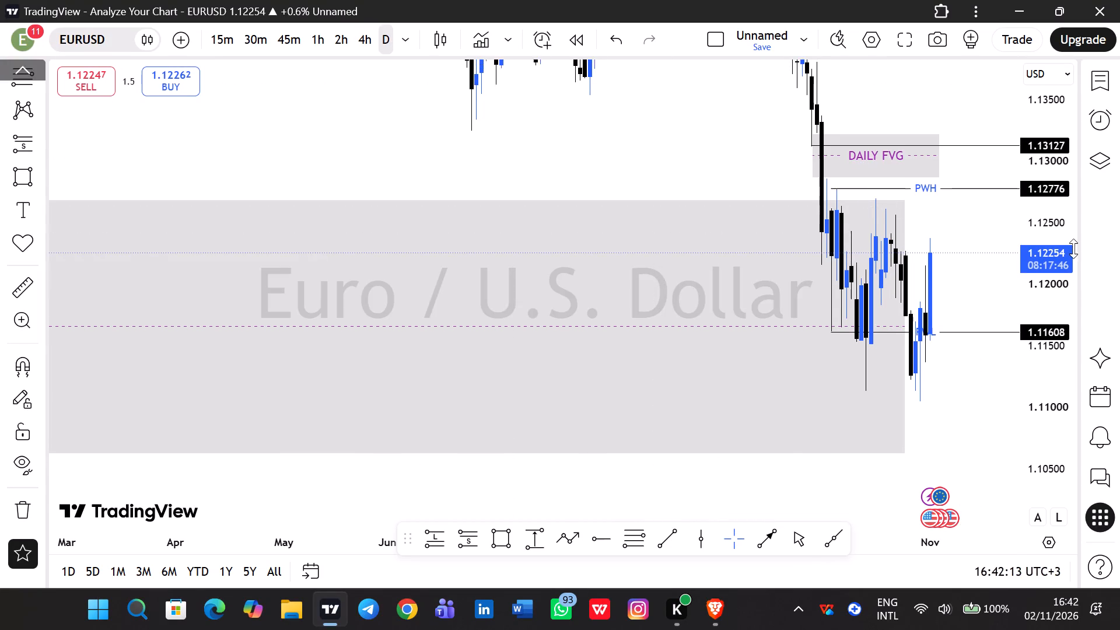
scroll(1073, 249, down, 12)
scroll(441, 444, down, 4)
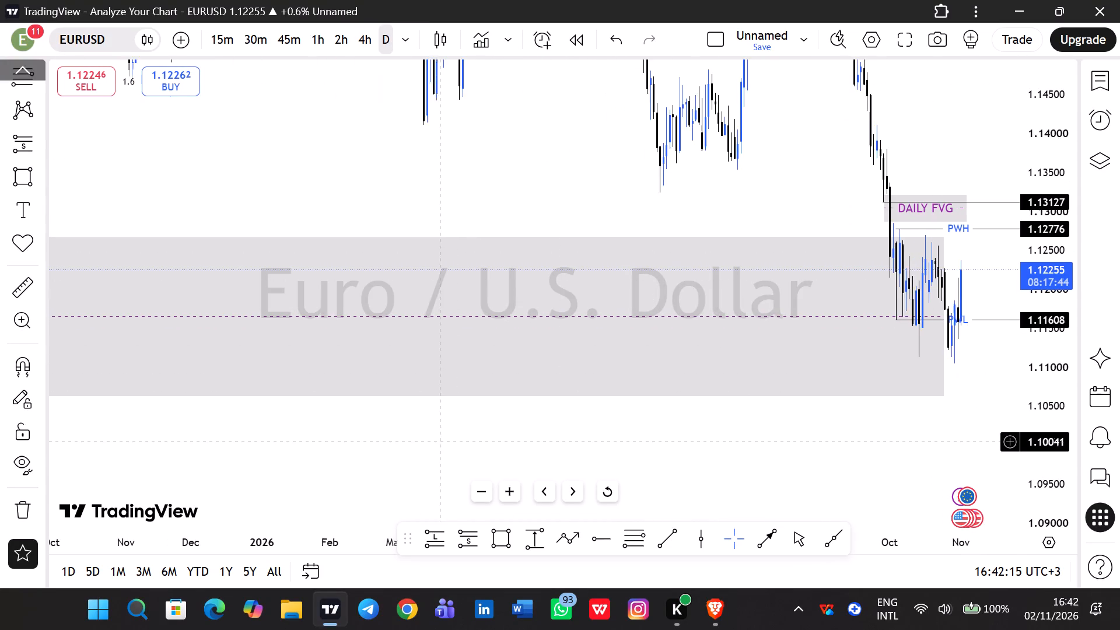
scroll(431, 427, down, 2)
drag(274, 419, 685, 405)
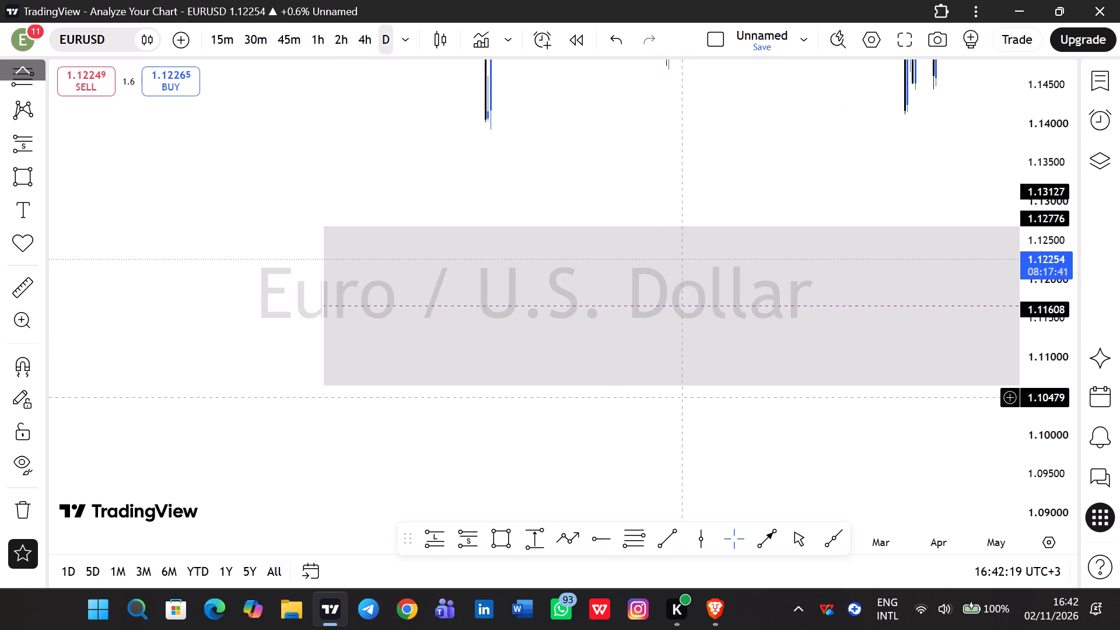
drag(432, 421, 669, 437)
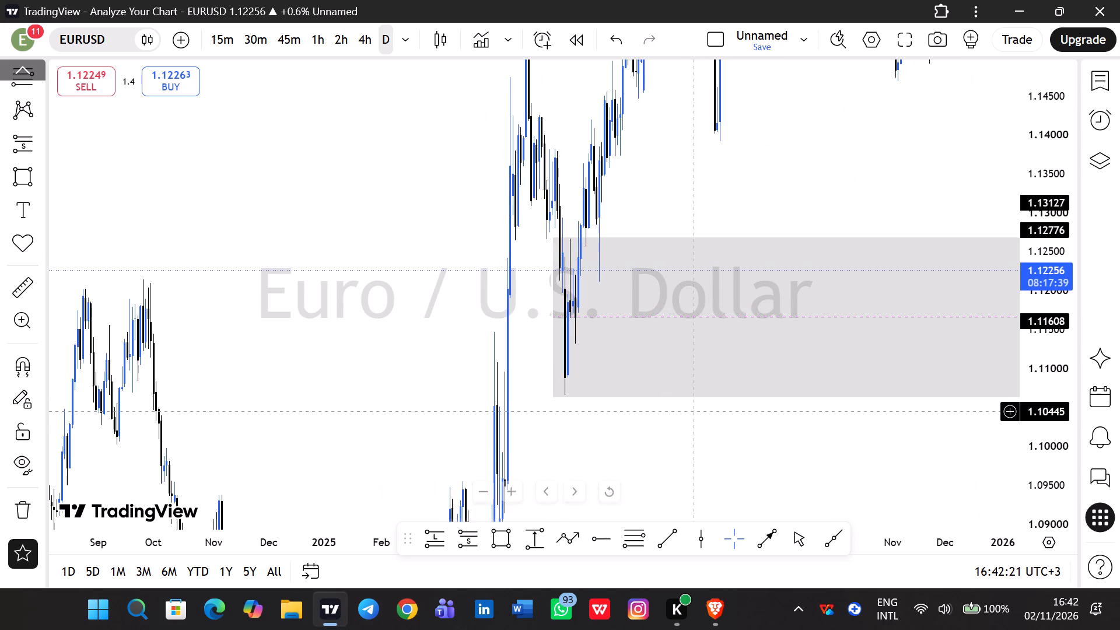
click(652, 400)
click(911, 87)
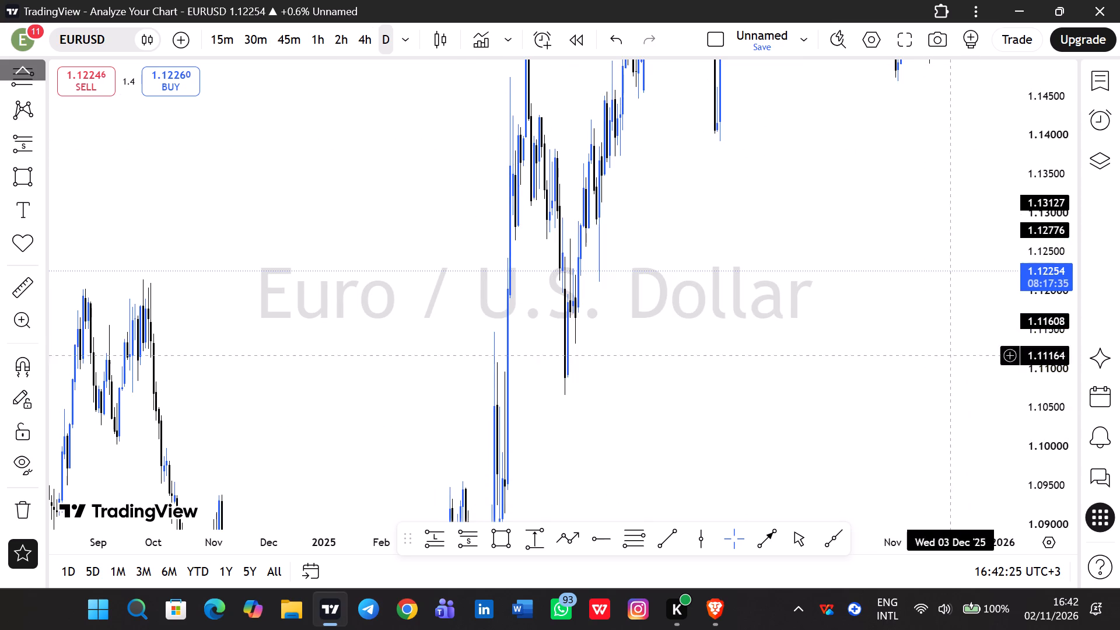
Switch the chart to the 4-hour timeframe, framing the latest price action between the daily FVG and PWL.
click(992, 491)
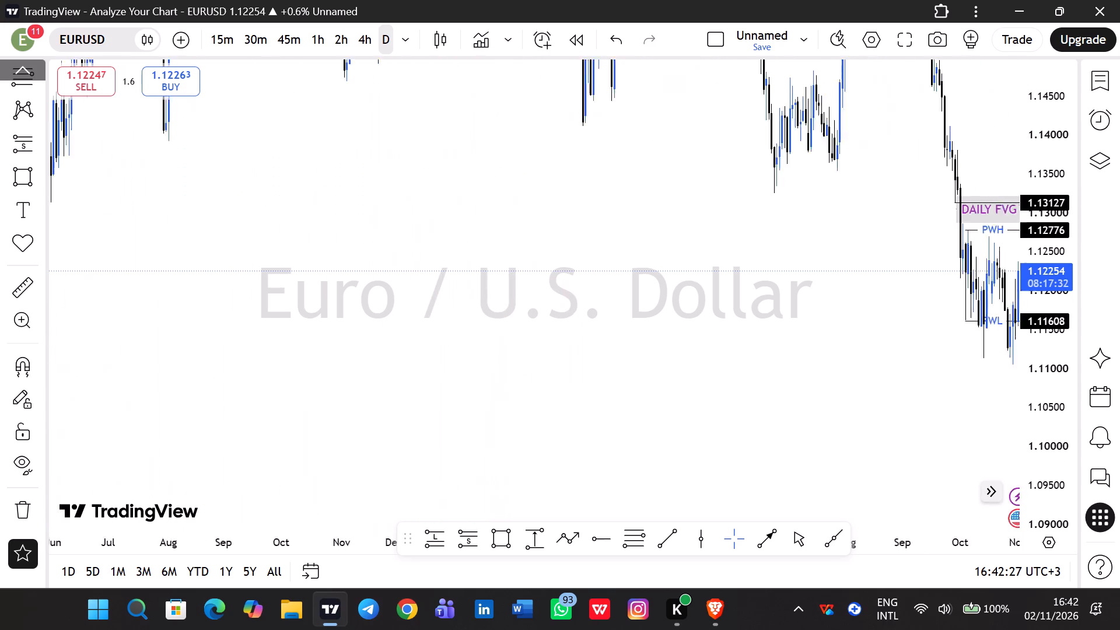
drag(836, 386, 562, 387)
click(374, 31)
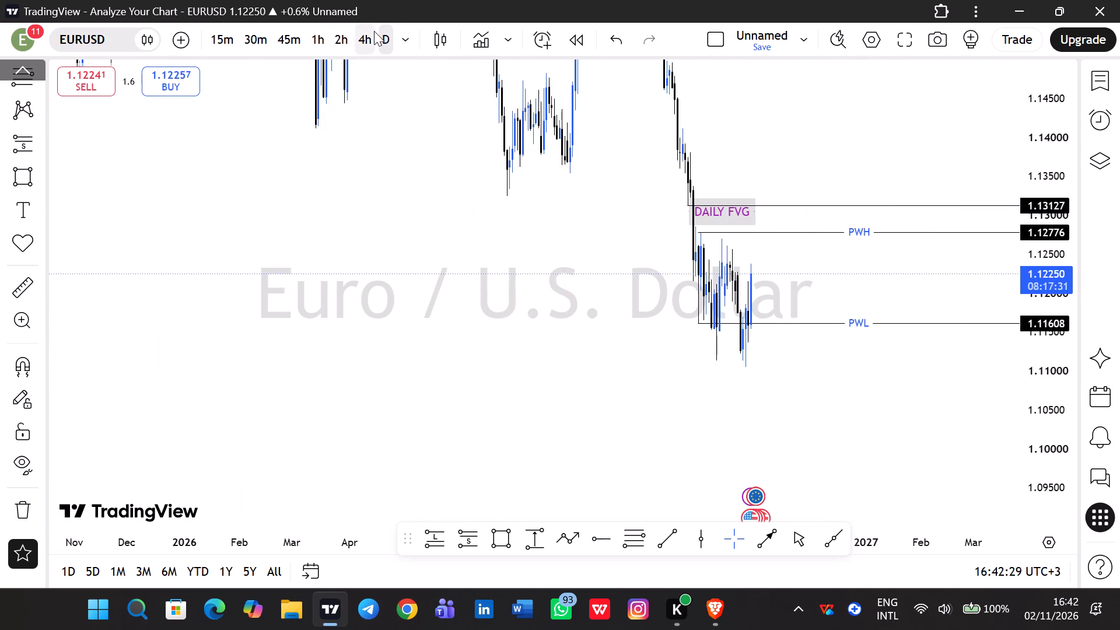
scroll(820, 356, up, 7)
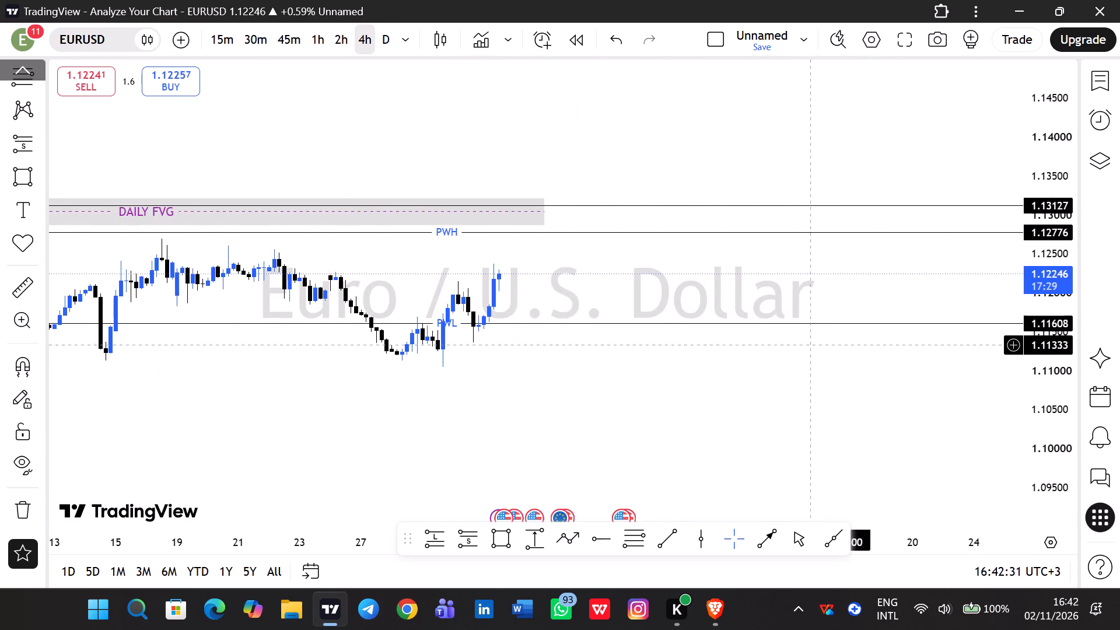
drag(578, 278, 1013, 291)
scroll(1061, 343, up, 7)
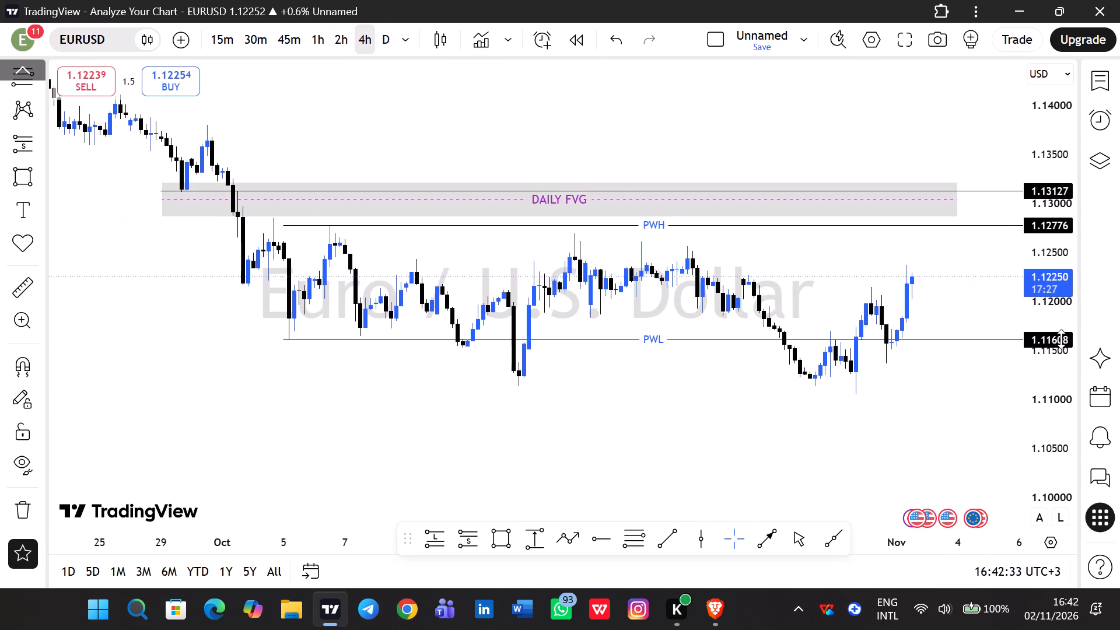
scroll(1061, 339, up, 12)
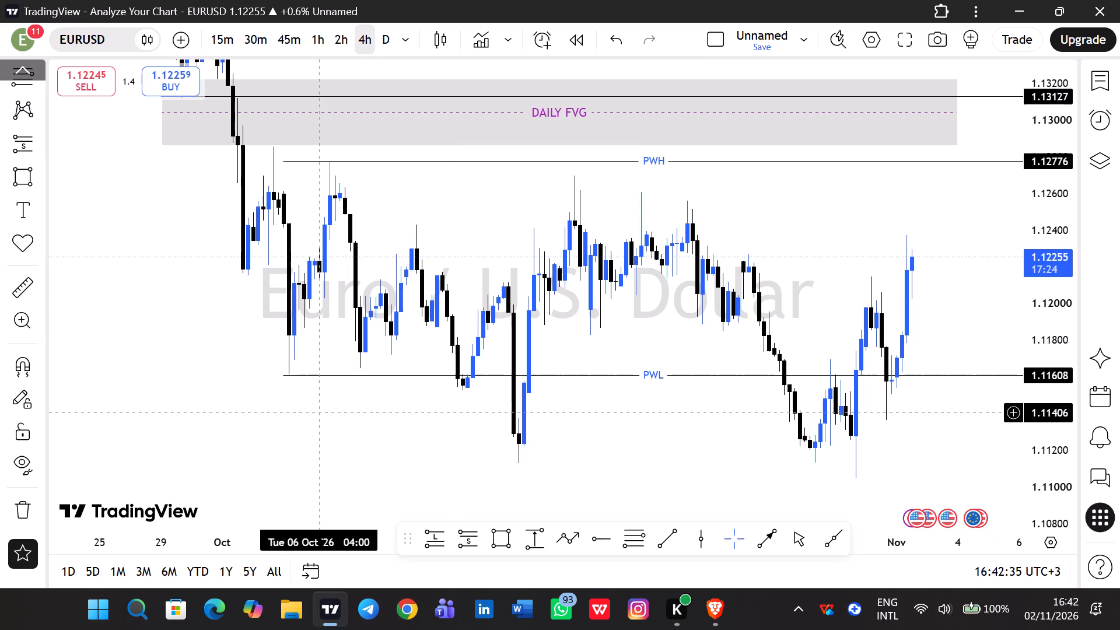
Move the 1.13127 horizontal ray to 1.13118 so it starts at the late-September swing low inside the daily FVG.
scroll(320, 412, down, 1)
scroll(320, 412, up, 1)
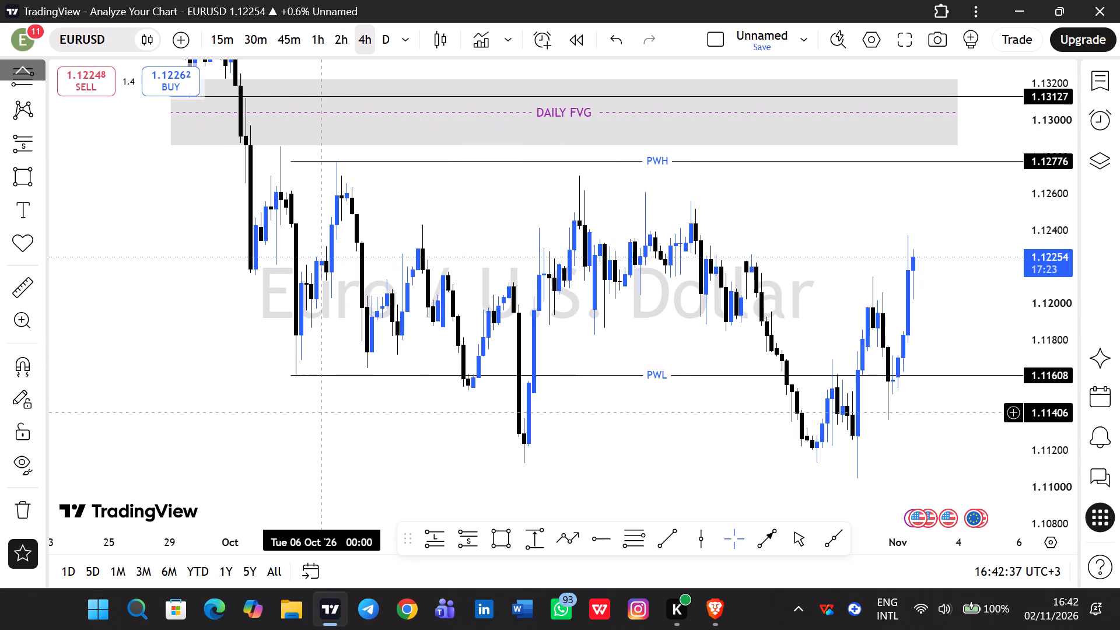
scroll(320, 412, down, 1)
drag(279, 231, 273, 288)
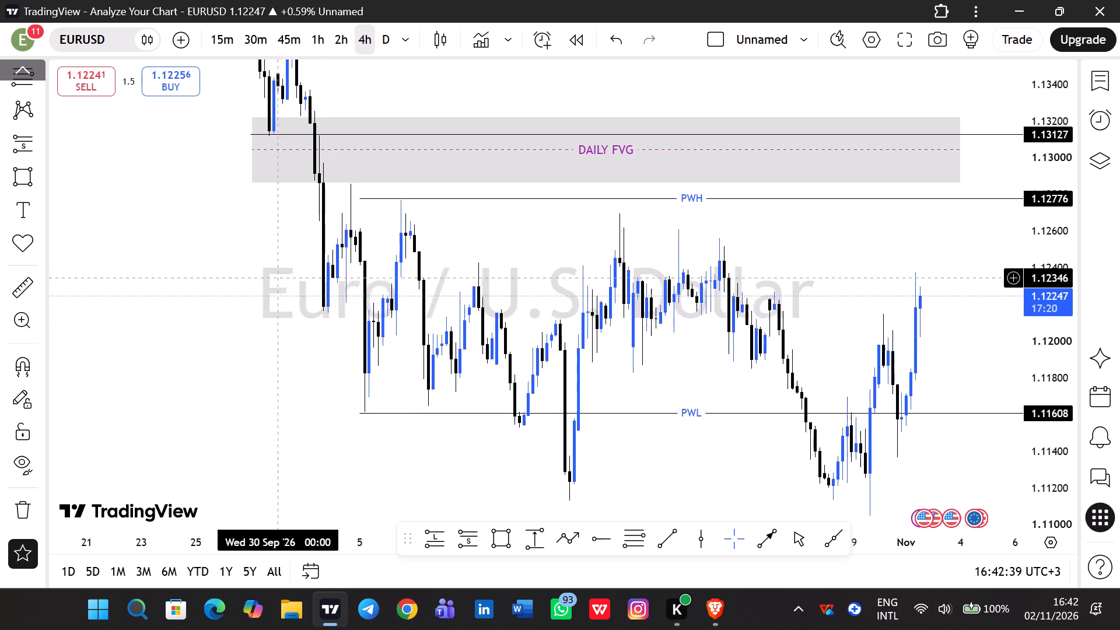
drag(273, 288, 260, 324)
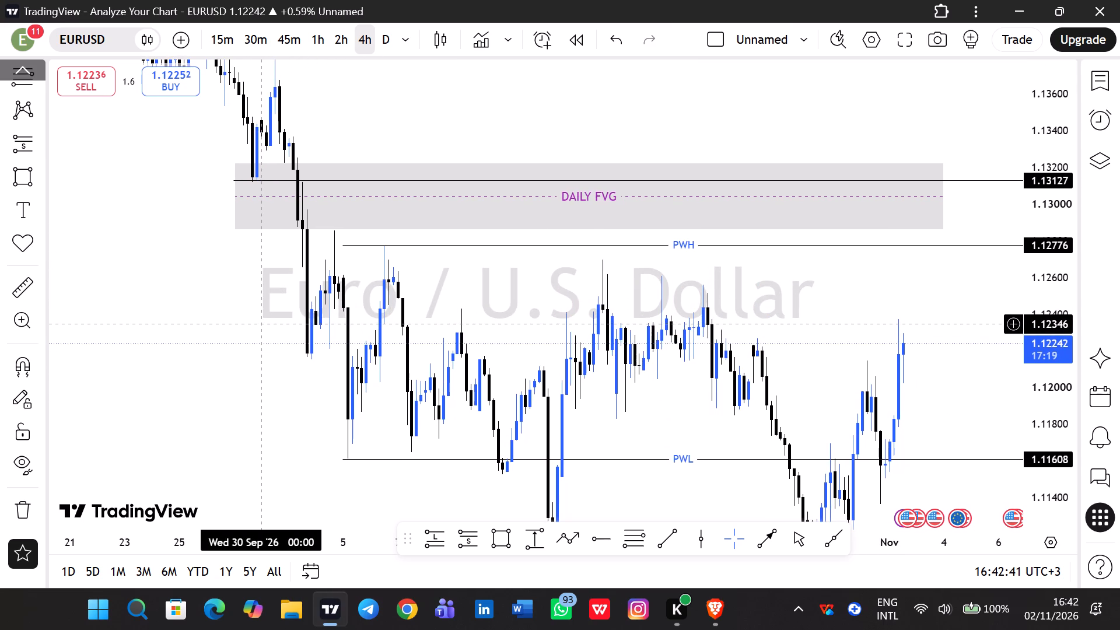
drag(260, 324, 253, 347)
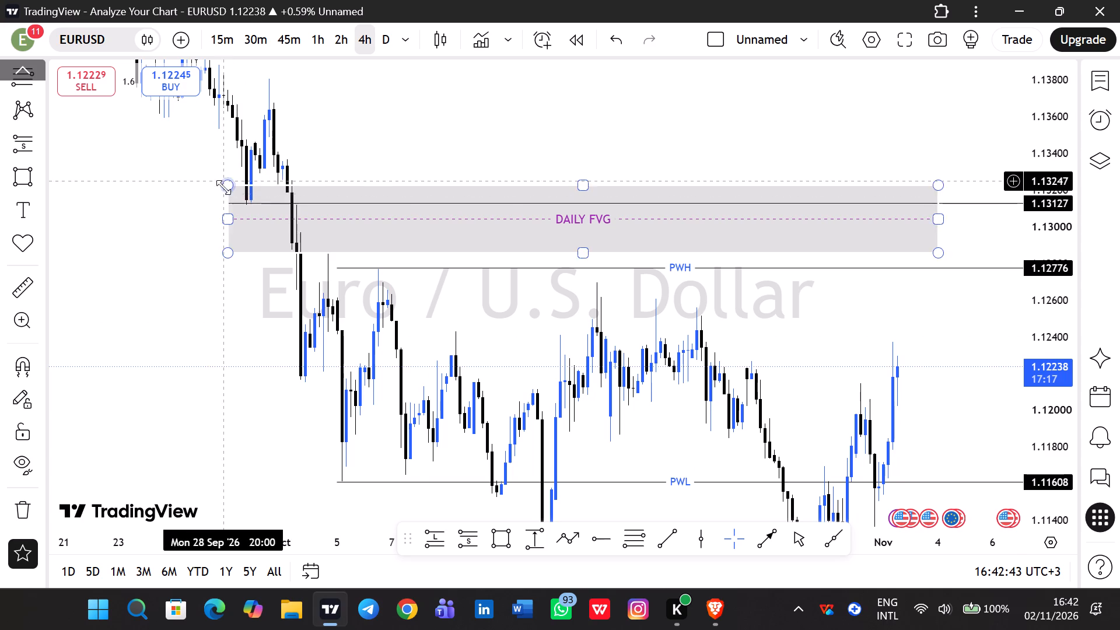
drag(261, 204, 268, 205)
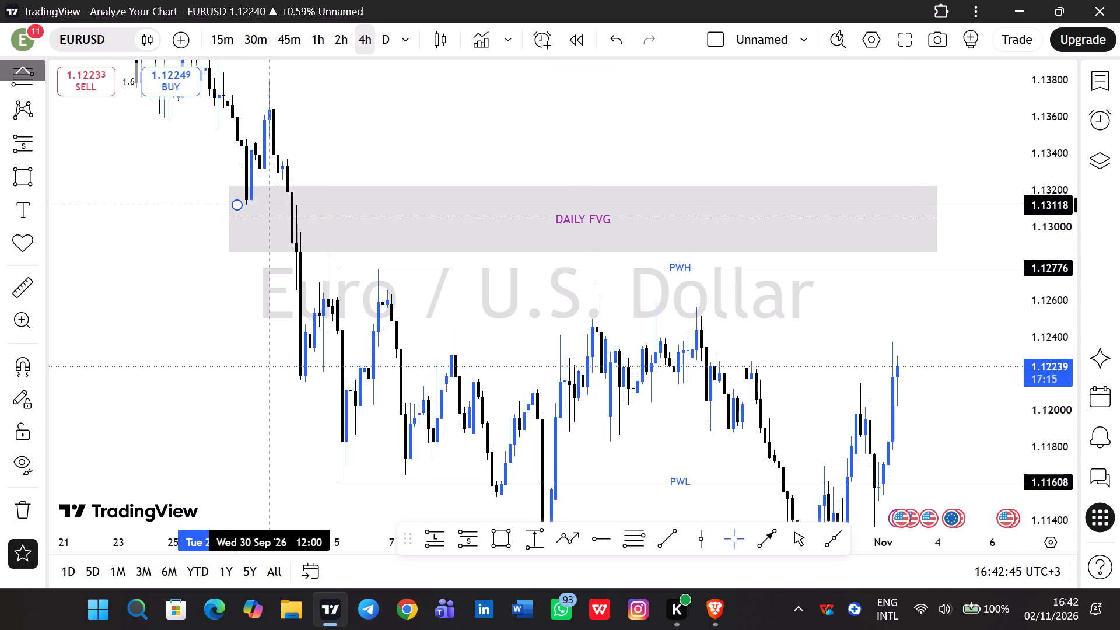
drag(268, 205, 268, 205)
drag(267, 205, 271, 205)
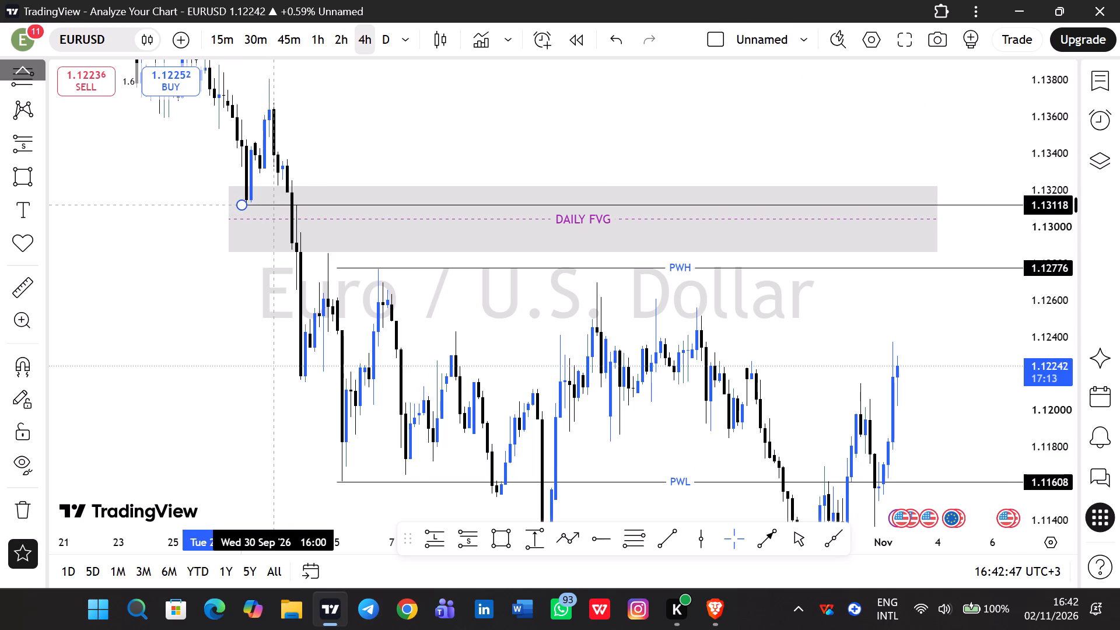
drag(271, 205, 275, 205)
click(205, 243)
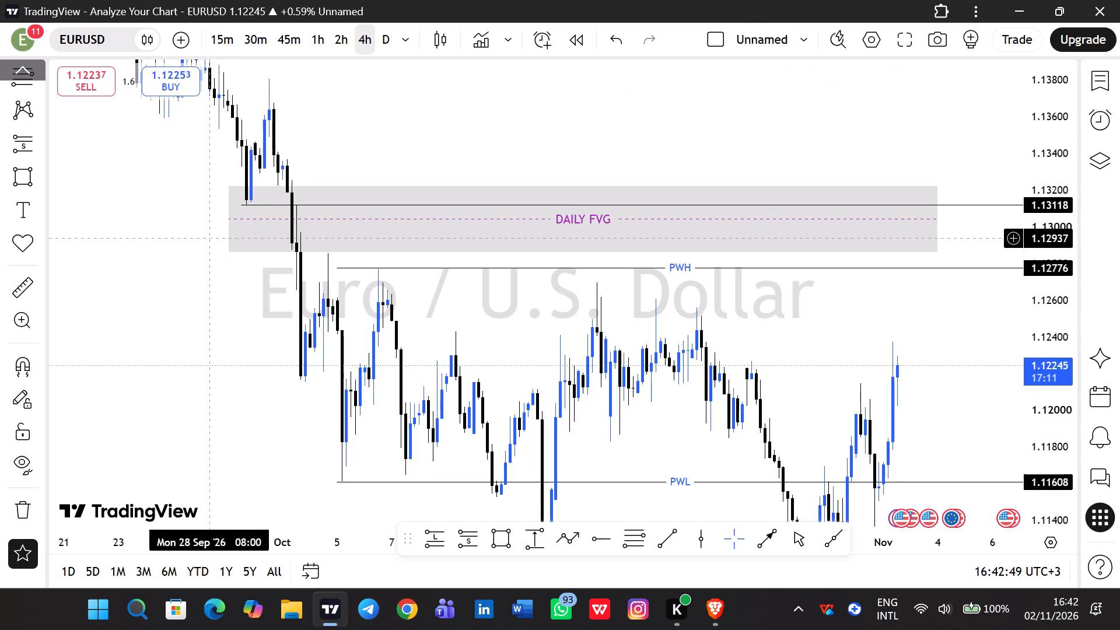
click(265, 205)
click(215, 302)
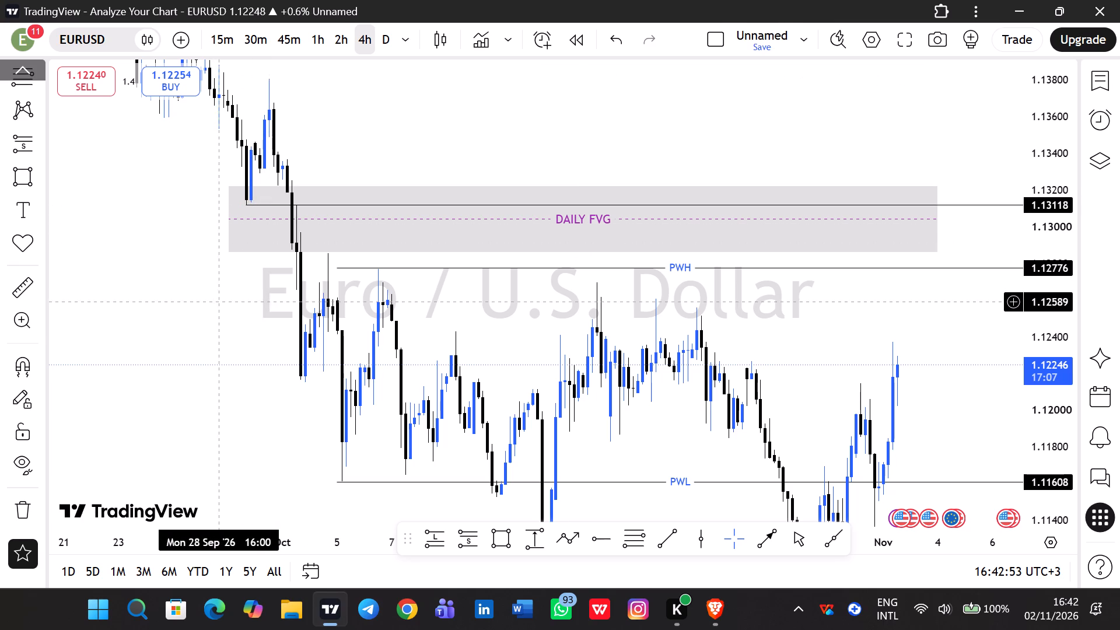
Shift the PWH ray to 1.12770, with its start slightly closer to the early-October swing high.
drag(262, 355, 245, 298)
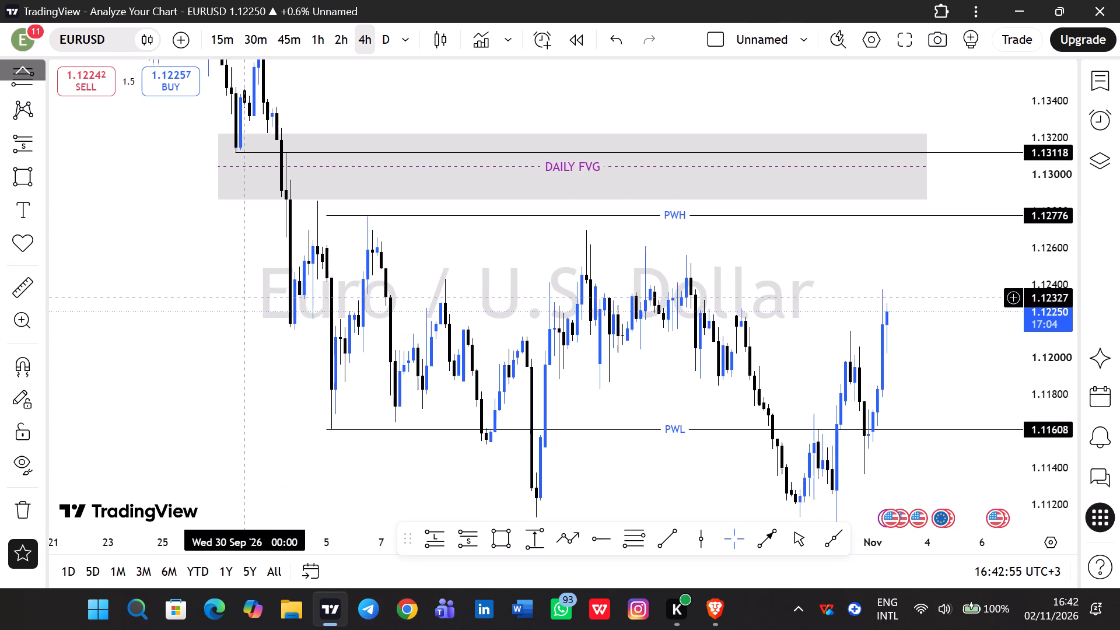
drag(245, 298, 237, 289)
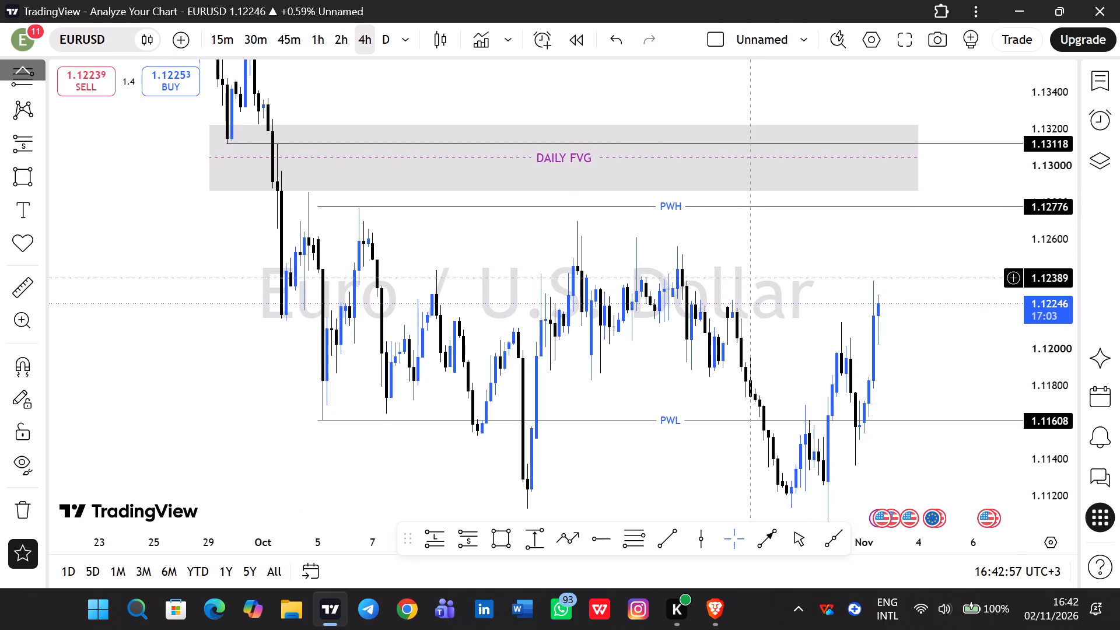
drag(783, 292, 773, 260)
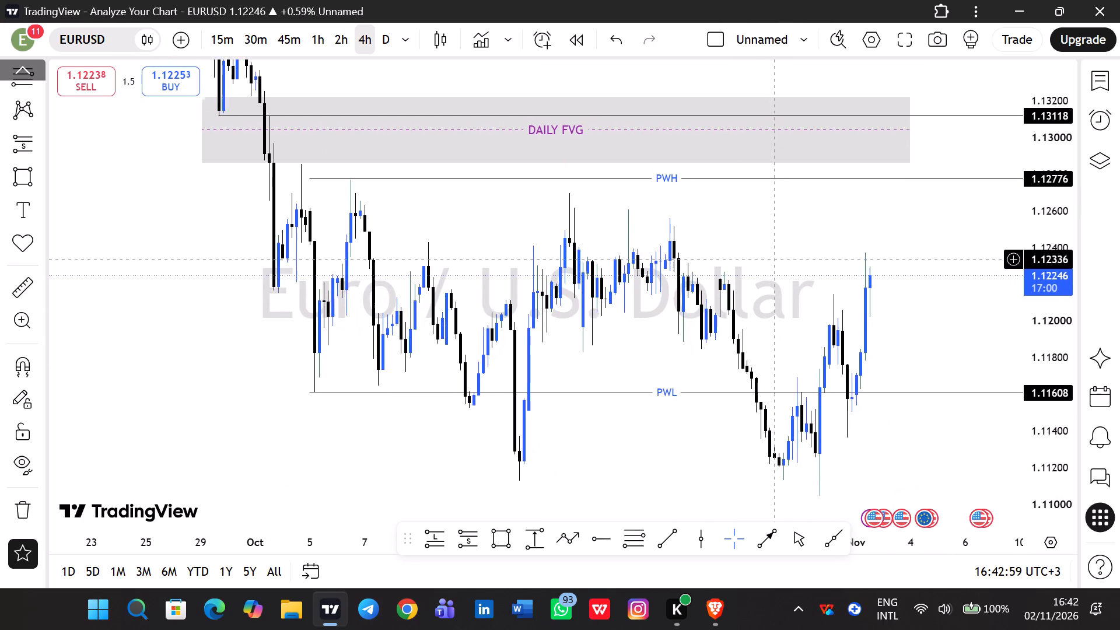
drag(773, 260, 773, 255)
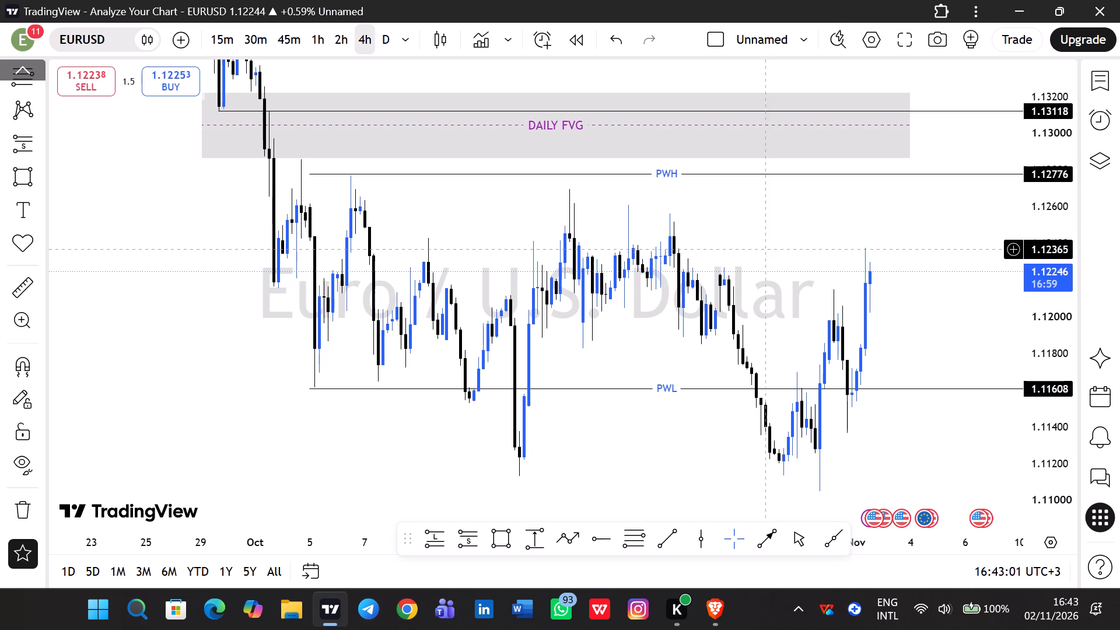
scroll(835, 245, up, 1)
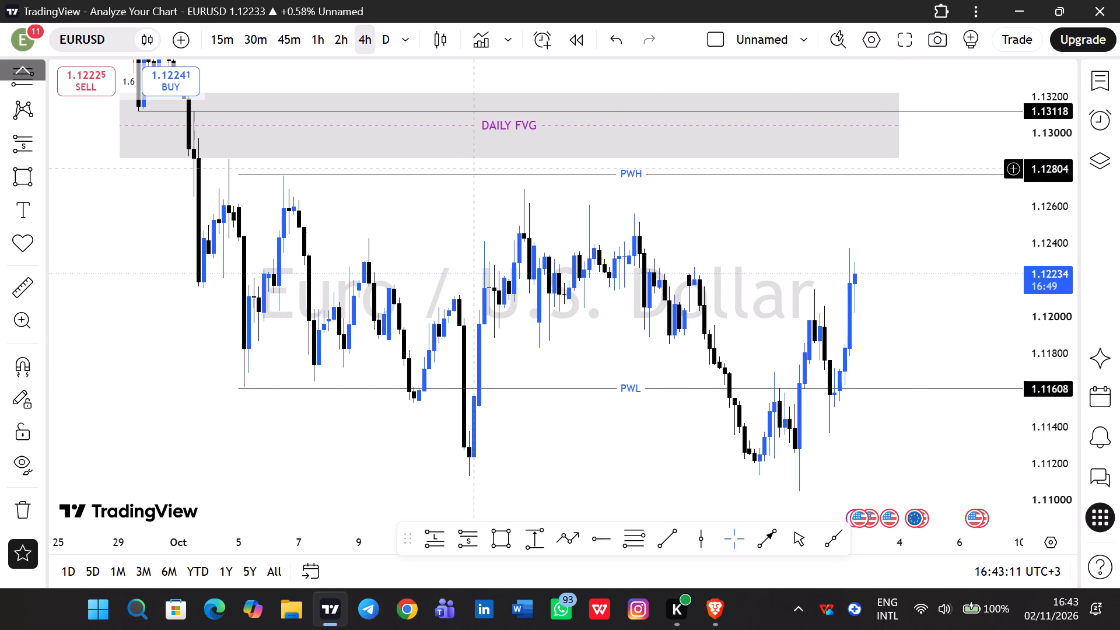
drag(463, 174, 476, 176)
click(475, 208)
Switch to the 2-hour timeframe and examine price action around the daily FVG, PWH and PWL levels.
drag(464, 218, 478, 240)
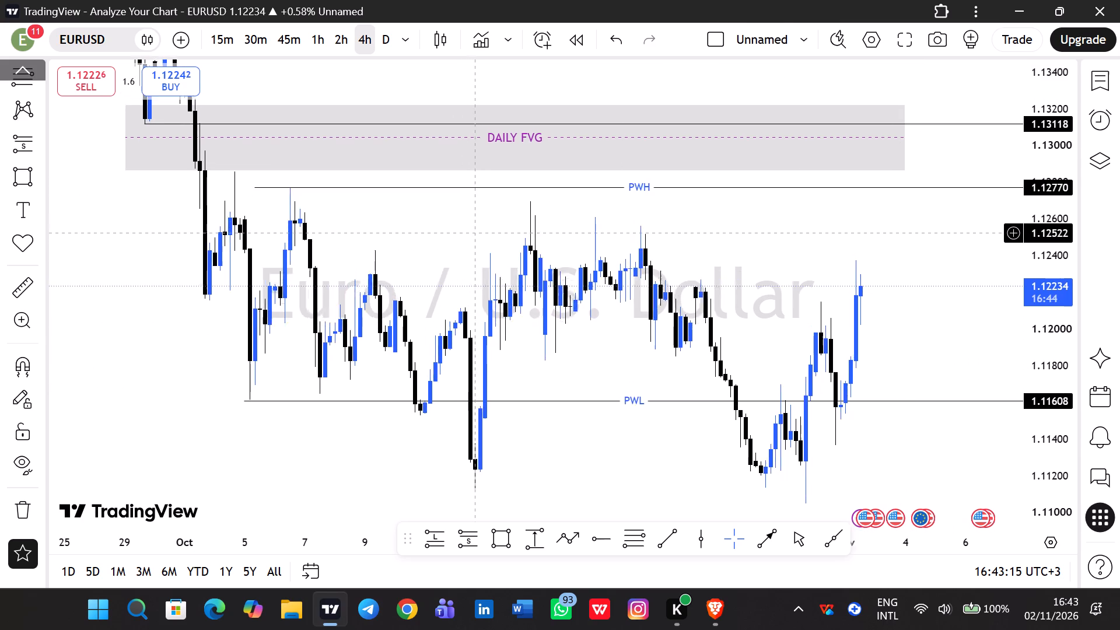
drag(478, 240, 593, 265)
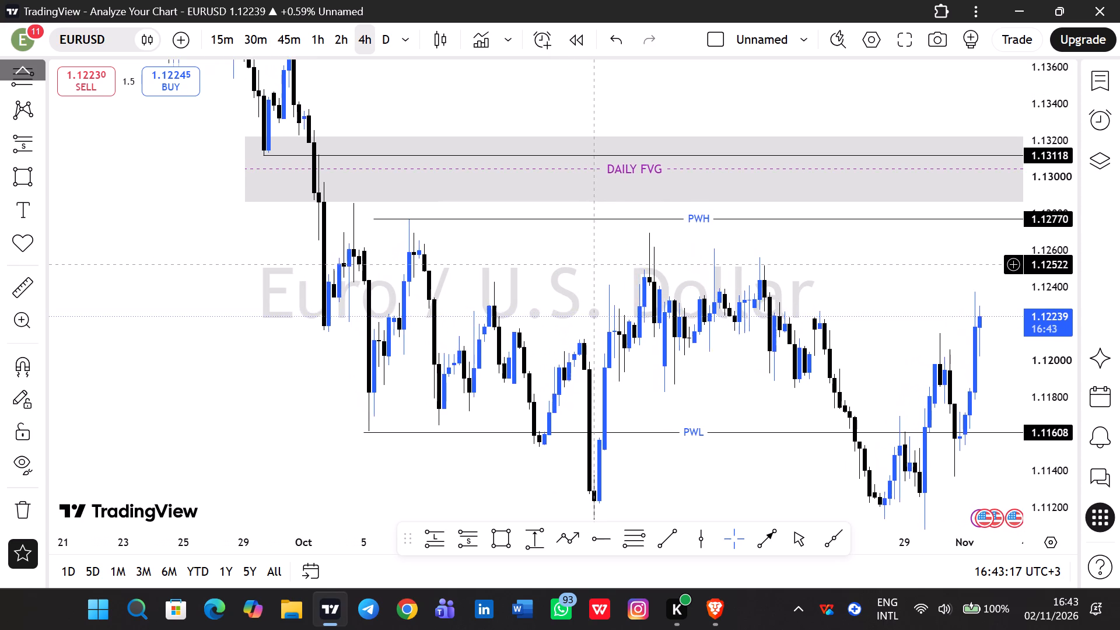
drag(593, 265, 503, 225)
click(339, 42)
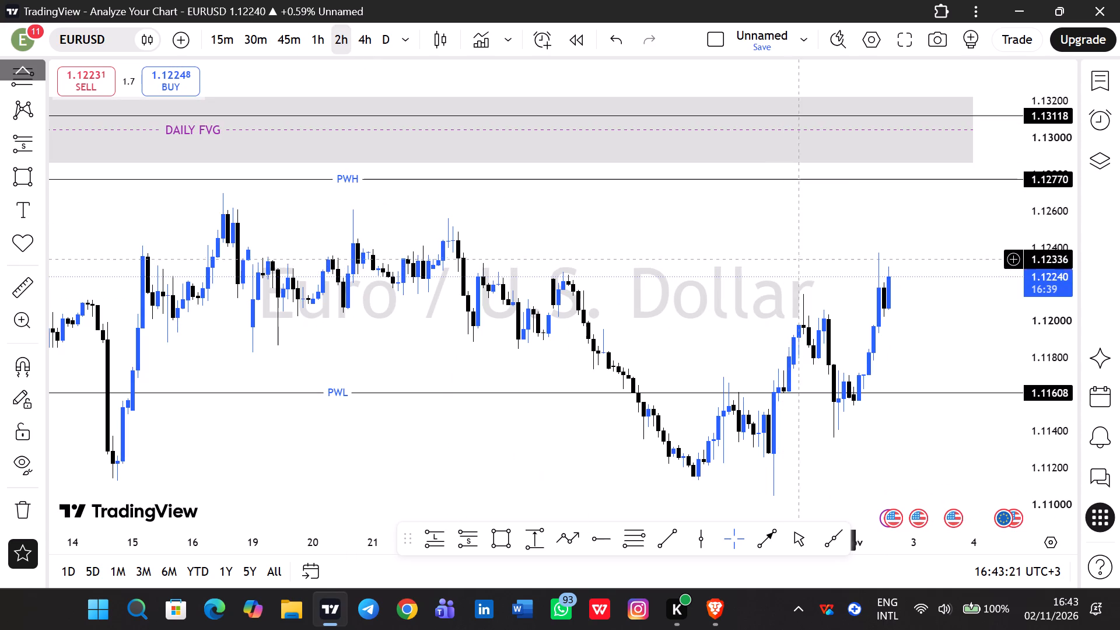
scroll(1060, 312, up, 6)
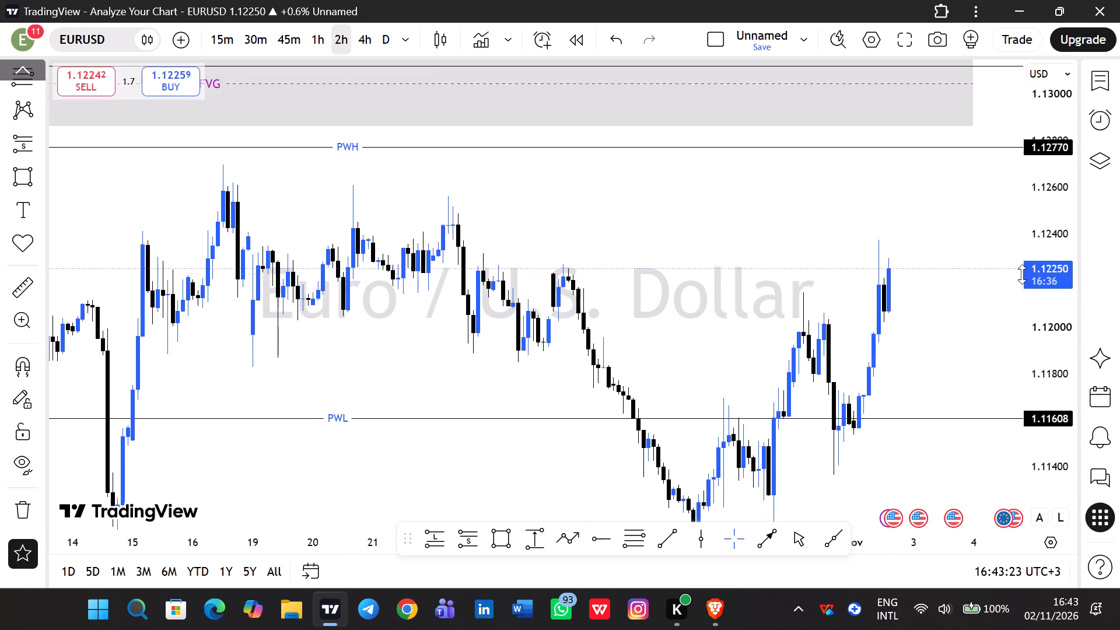
drag(414, 328, 875, 322)
drag(412, 264, 407, 261)
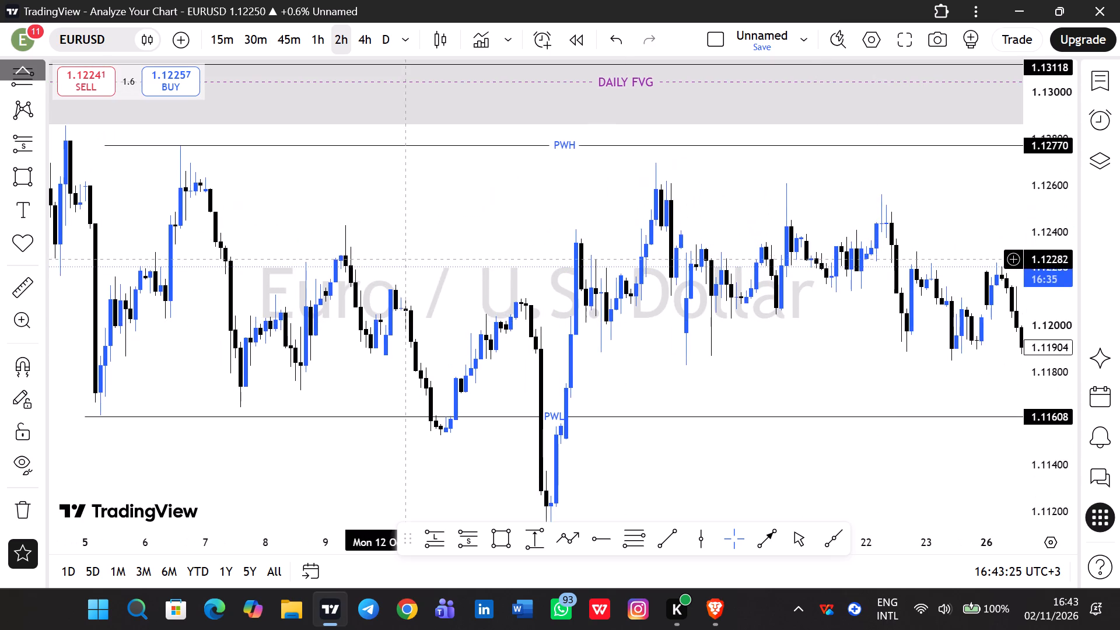
drag(407, 261, 830, 317)
drag(762, 314, 764, 390)
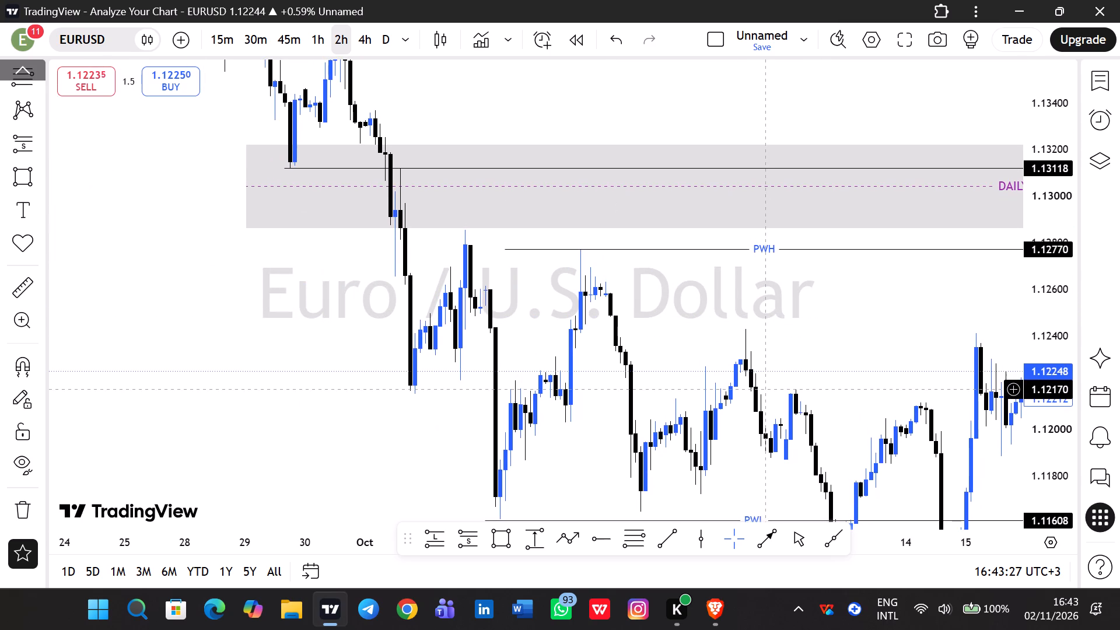
drag(764, 390, 750, 422)
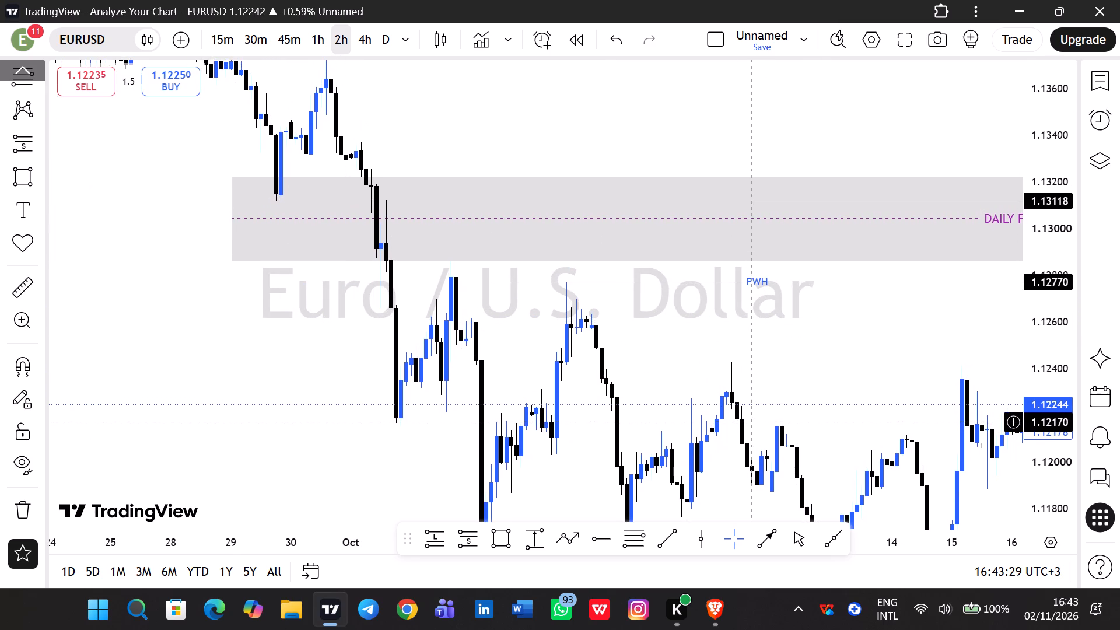
drag(750, 422, 603, 350)
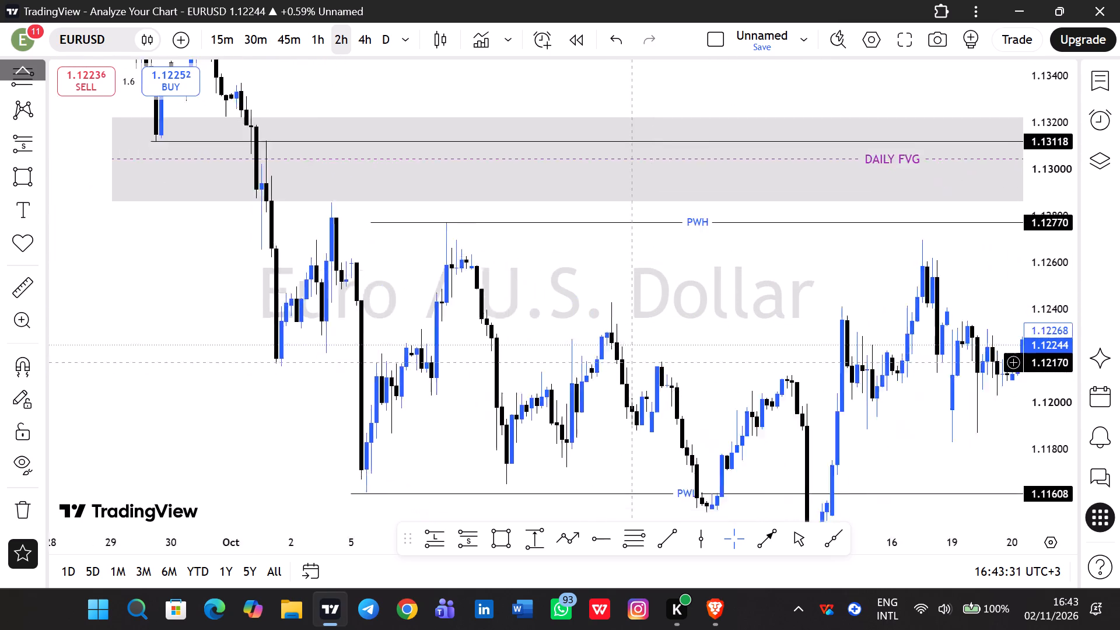
drag(603, 350, 291, 261)
drag(431, 205, 1000, 435)
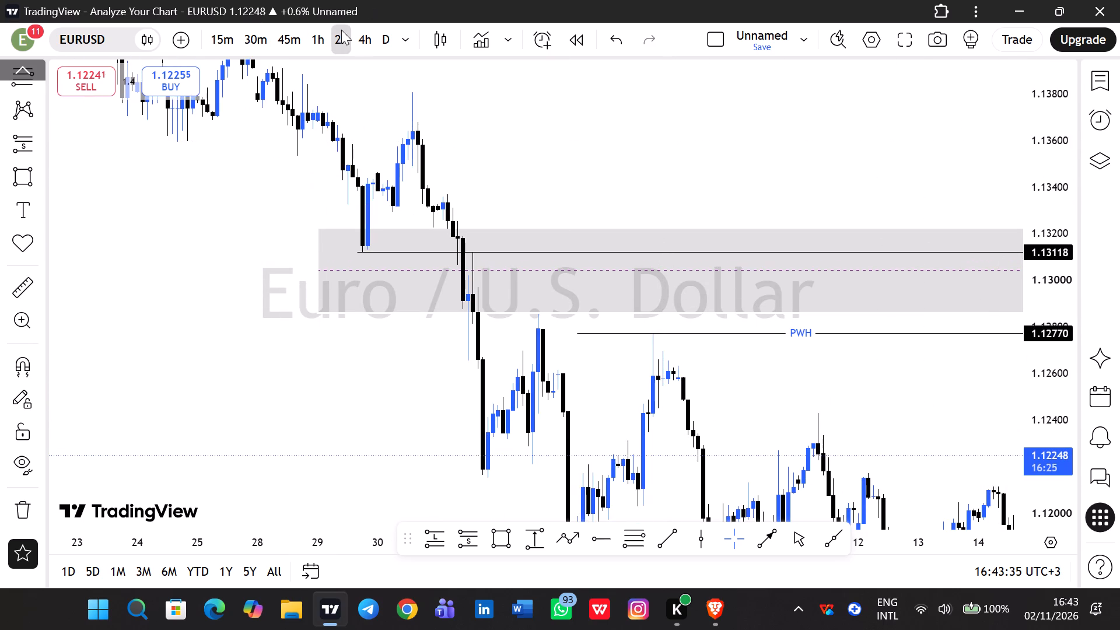
Return to the 4-hour timeframe and draw a rectangle from the 30 September swing high at 1.13810 down to 1.13487.
click(370, 43)
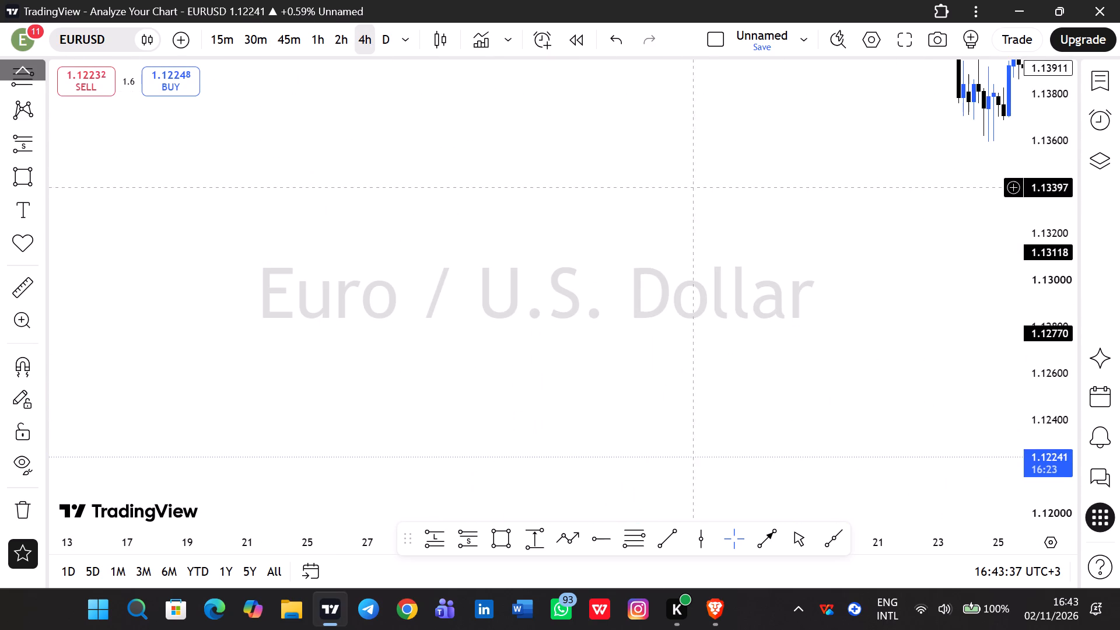
click(994, 501)
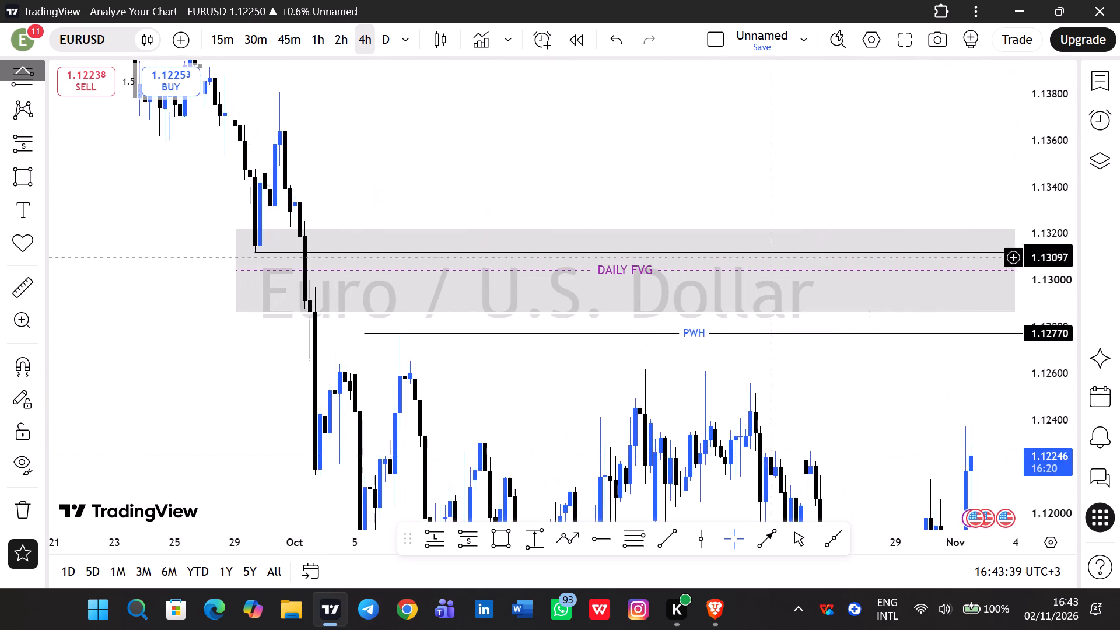
drag(636, 160, 626, 244)
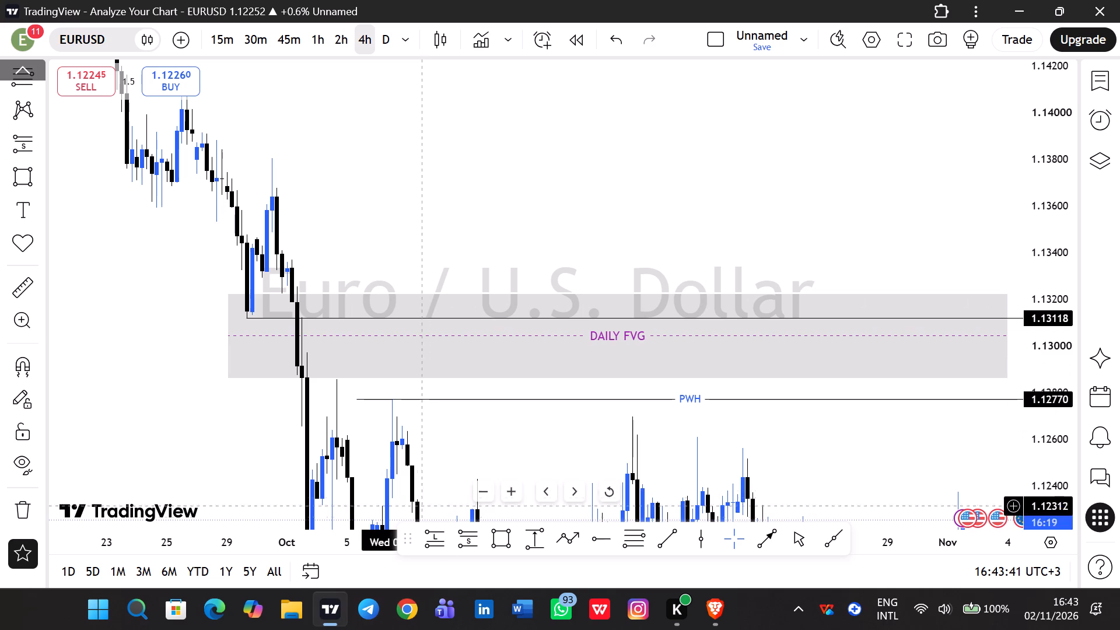
click(506, 543)
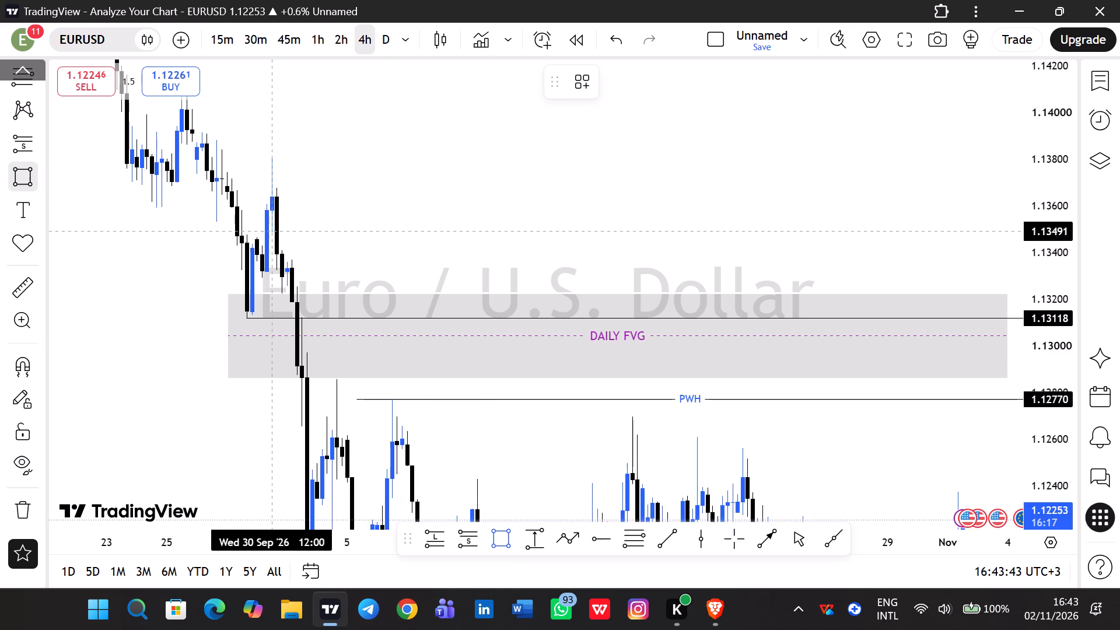
click(271, 232)
click(341, 157)
click(419, 184)
drag(486, 216, 413, 219)
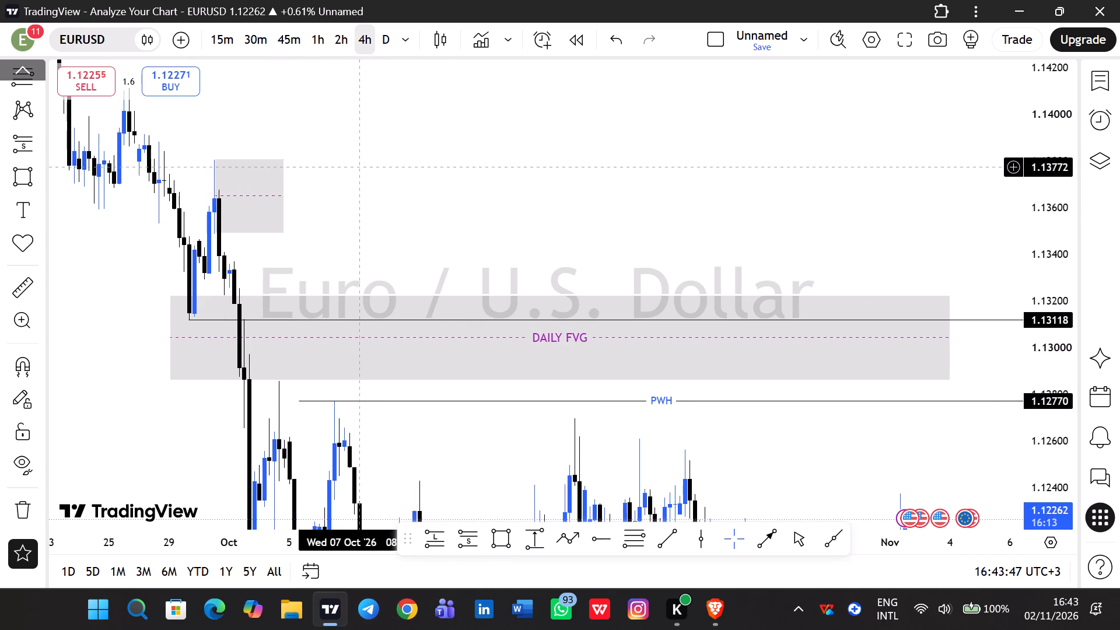
Extend the new zone above the daily FVG forward past the current candle to about 4 November.
drag(287, 195, 935, 206)
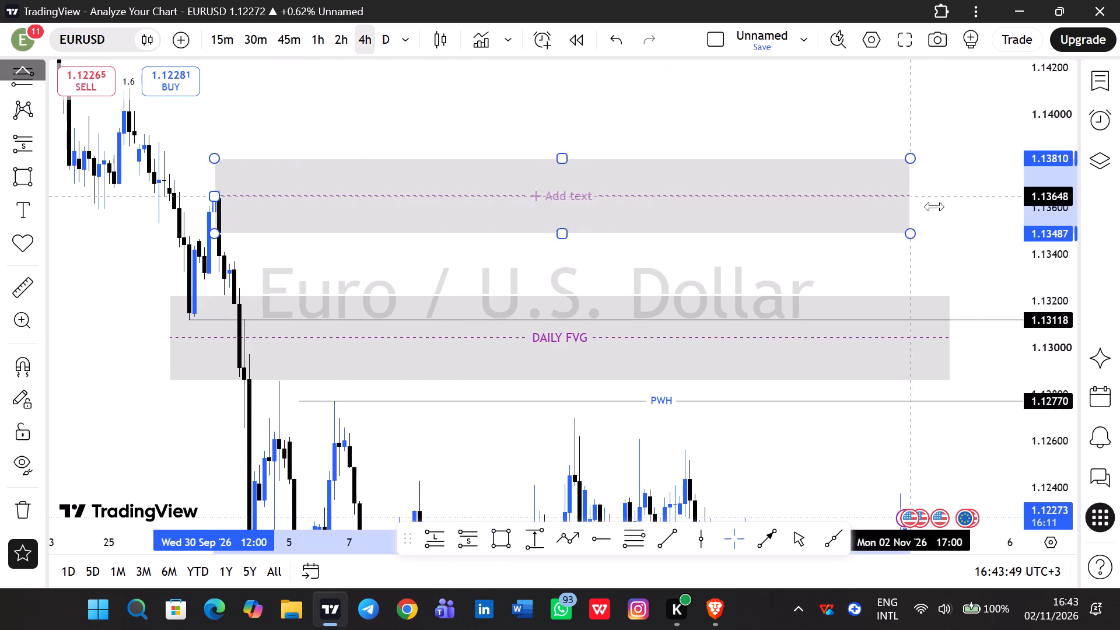
drag(935, 206, 958, 215)
click(901, 124)
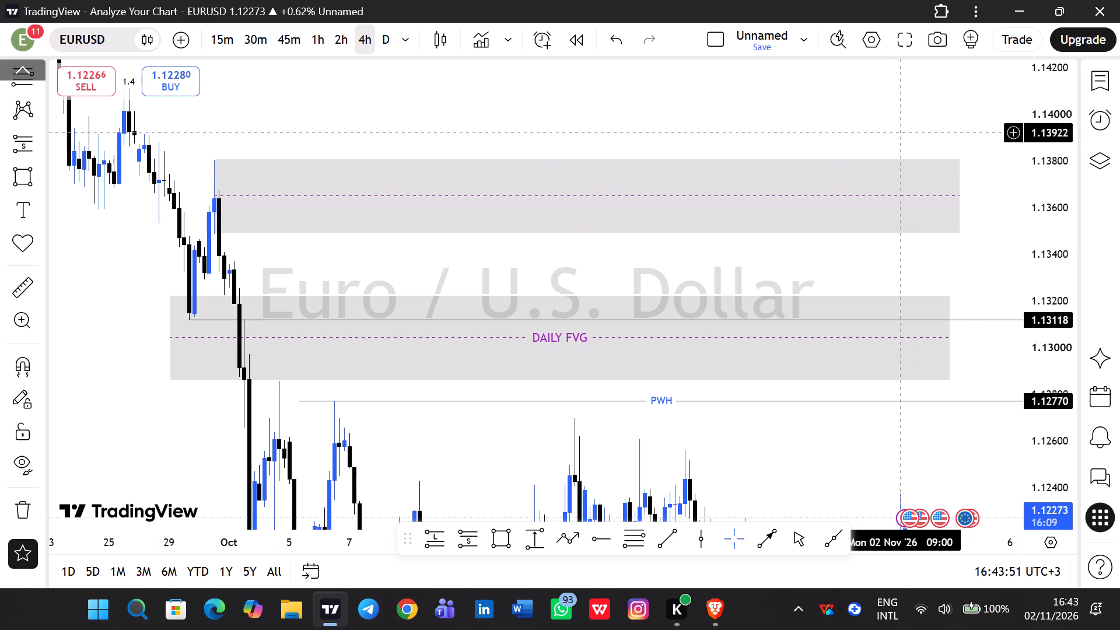
drag(897, 136, 870, 87)
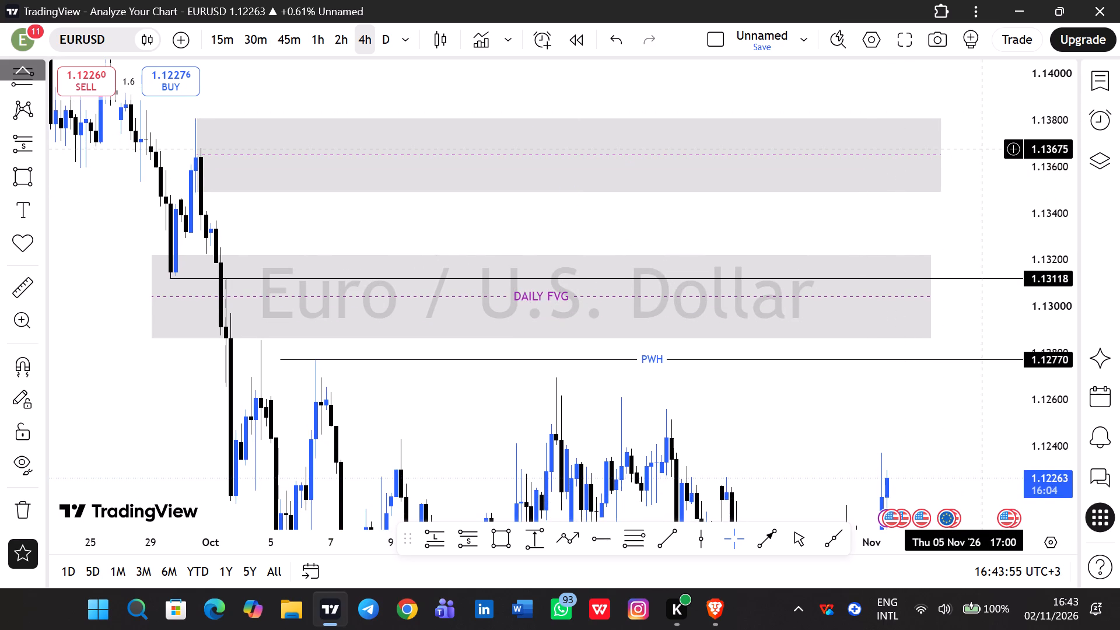
scroll(1058, 182, down, 8)
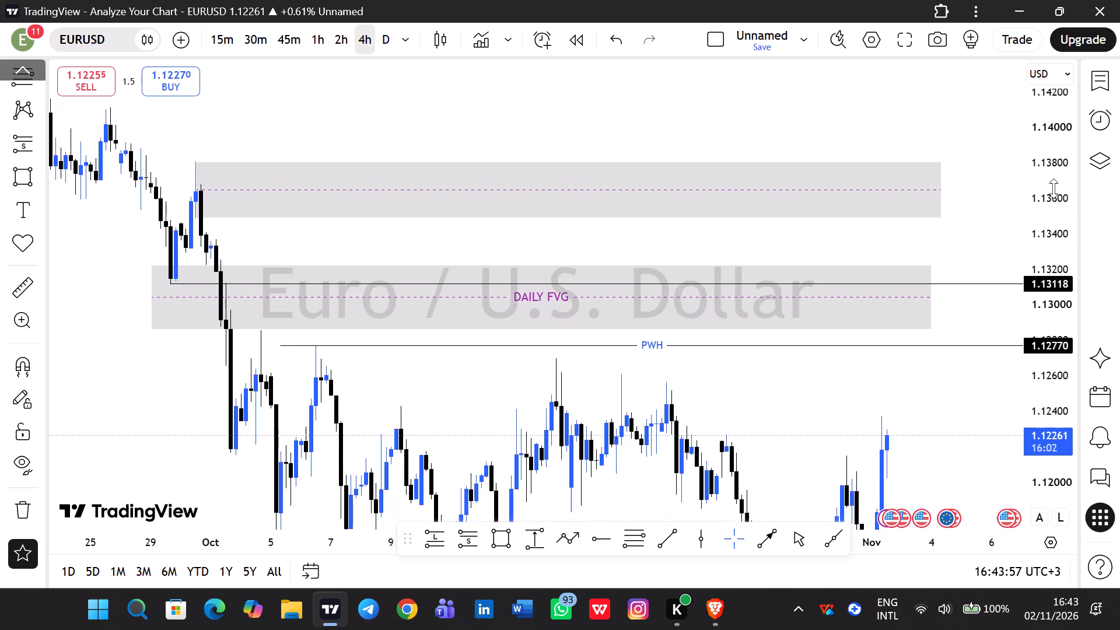
scroll(1053, 188, down, 9)
drag(942, 213, 950, 215)
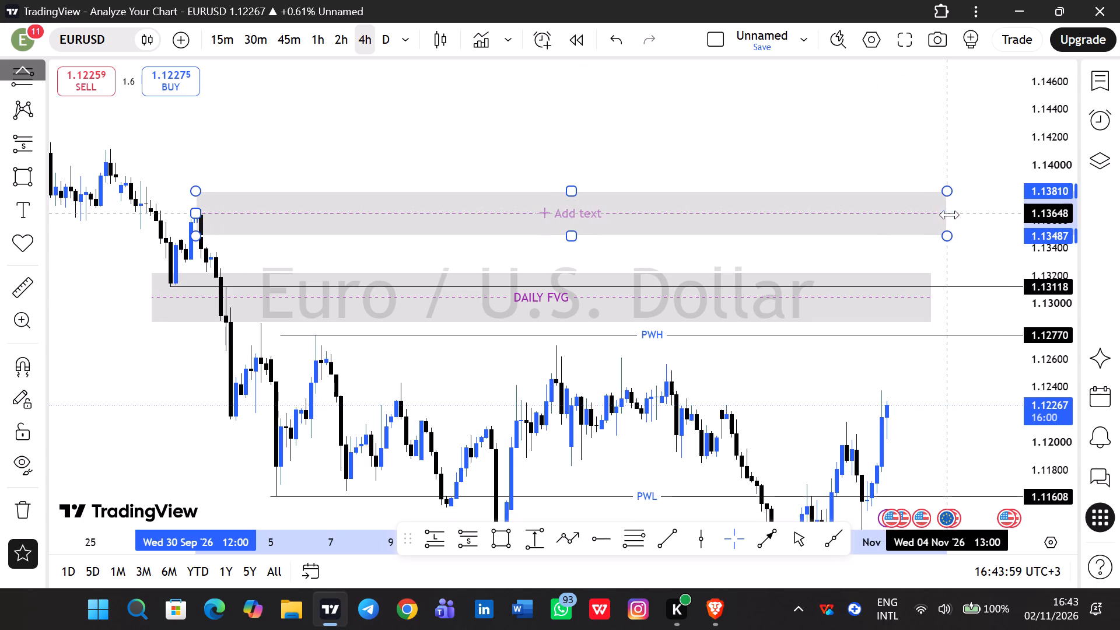
drag(950, 215, 950, 215)
Examine the 4-hour price action from the September decline to the current candle, relative to the new supply zone and daily FVG.
drag(382, 85, 339, 69)
drag(352, 143, 353, 143)
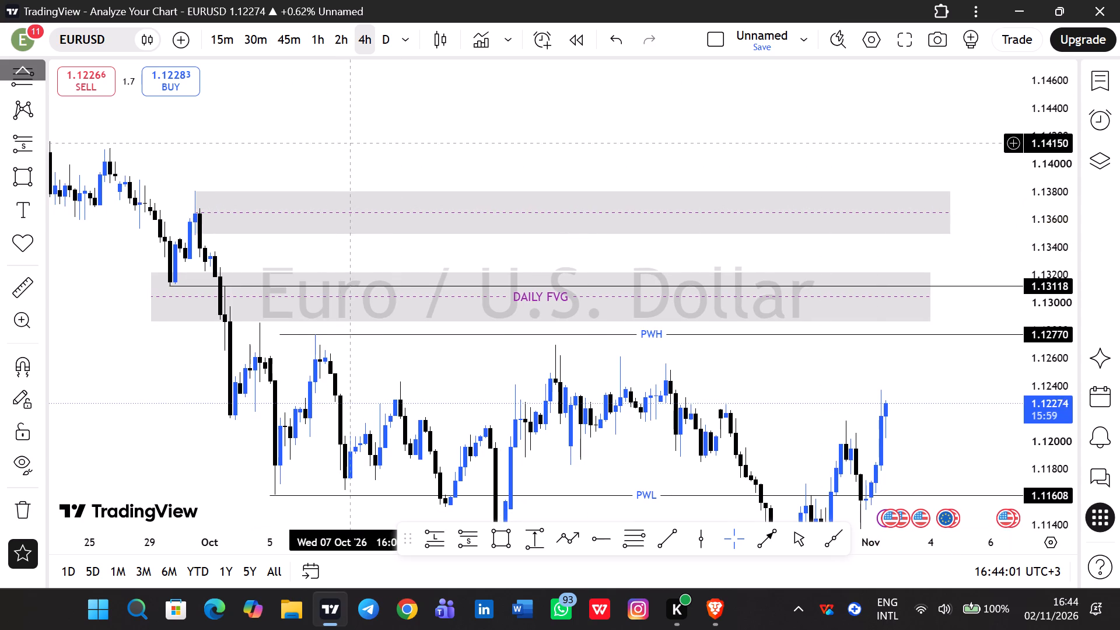
drag(353, 143, 749, 178)
drag(807, 171, 699, 162)
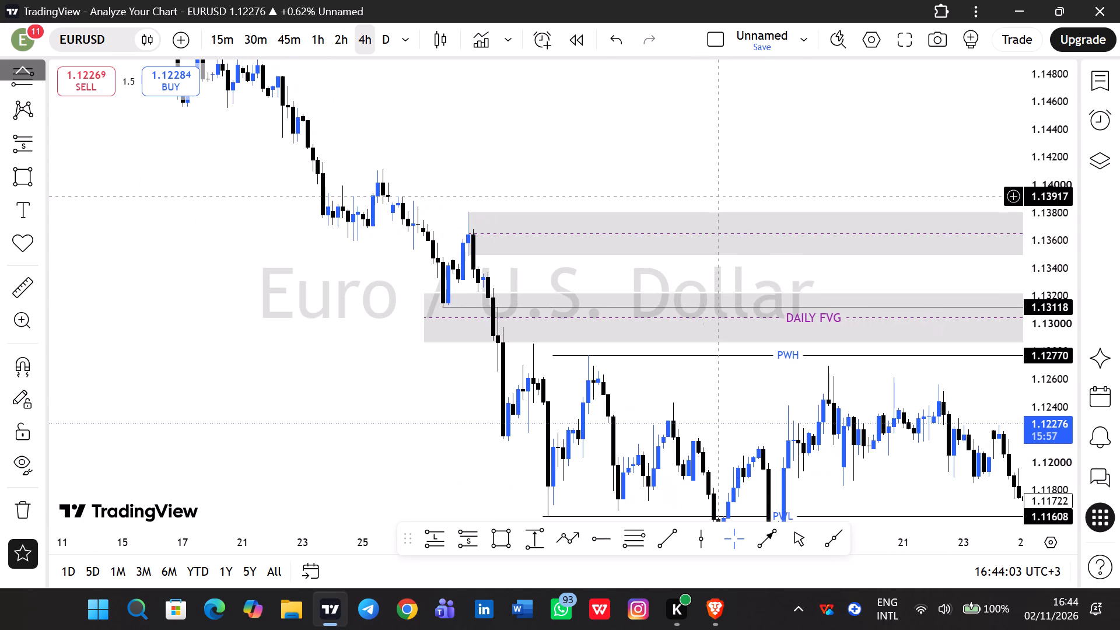
click(843, 253)
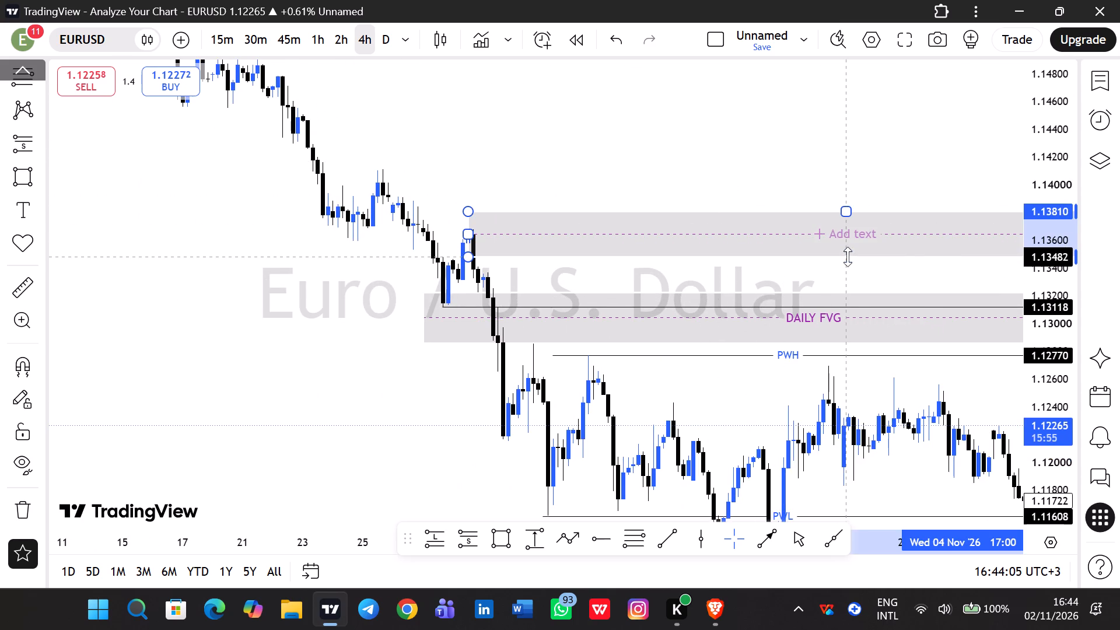
click(778, 176)
drag(801, 178, 352, 128)
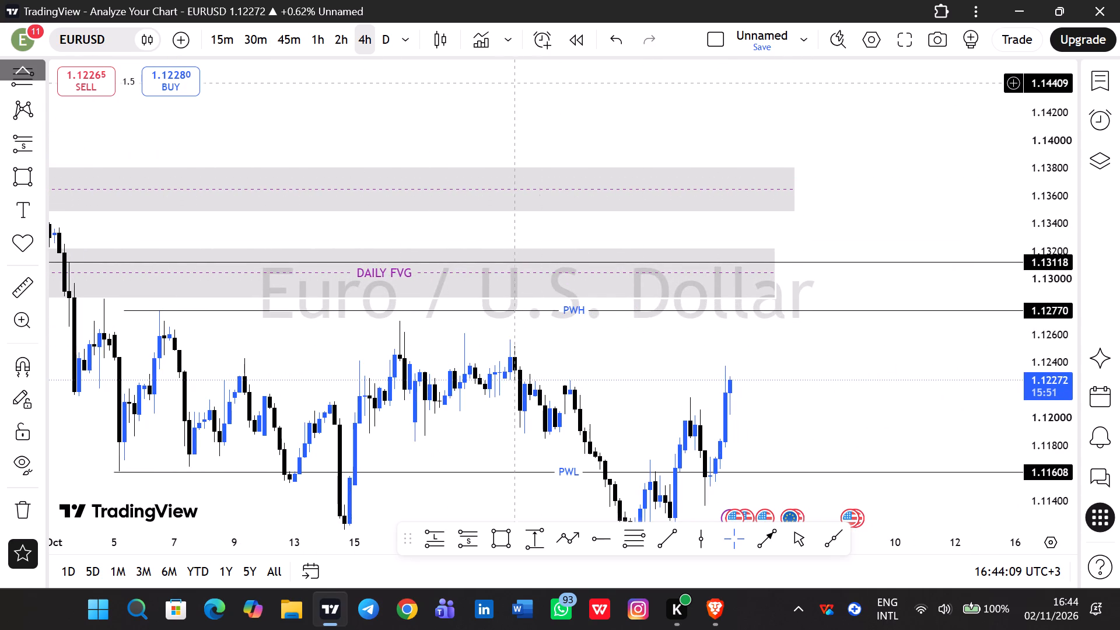
Switch to the 2-hour timeframe and examine price action between the daily FVG, PWH and PWL from early October to the current candle.
click(349, 45)
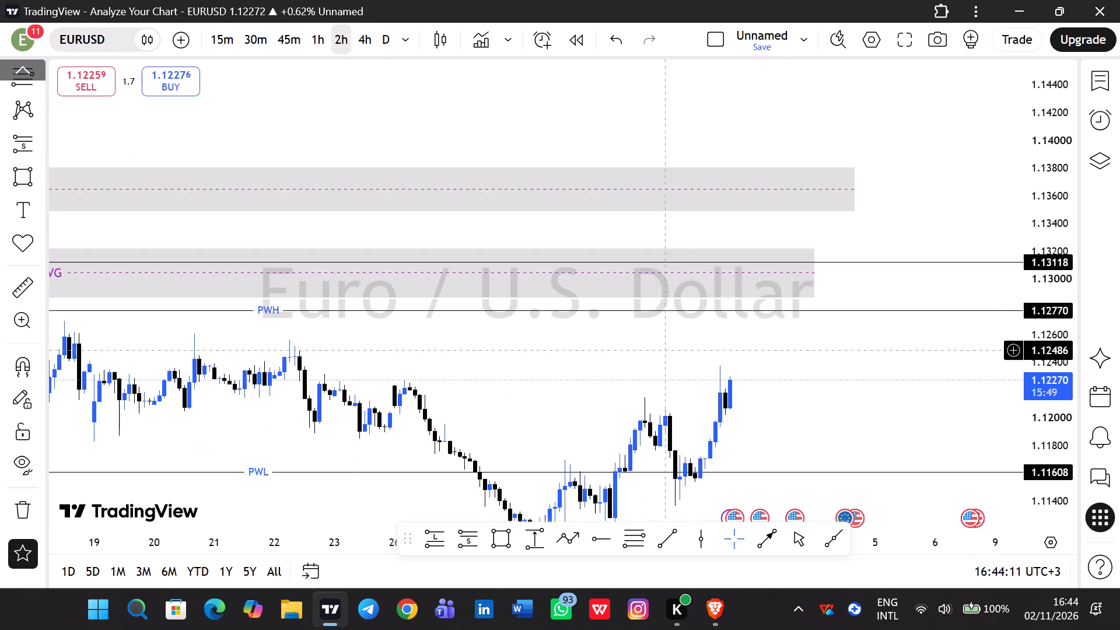
drag(576, 366, 922, 300)
drag(158, 285, 257, 292)
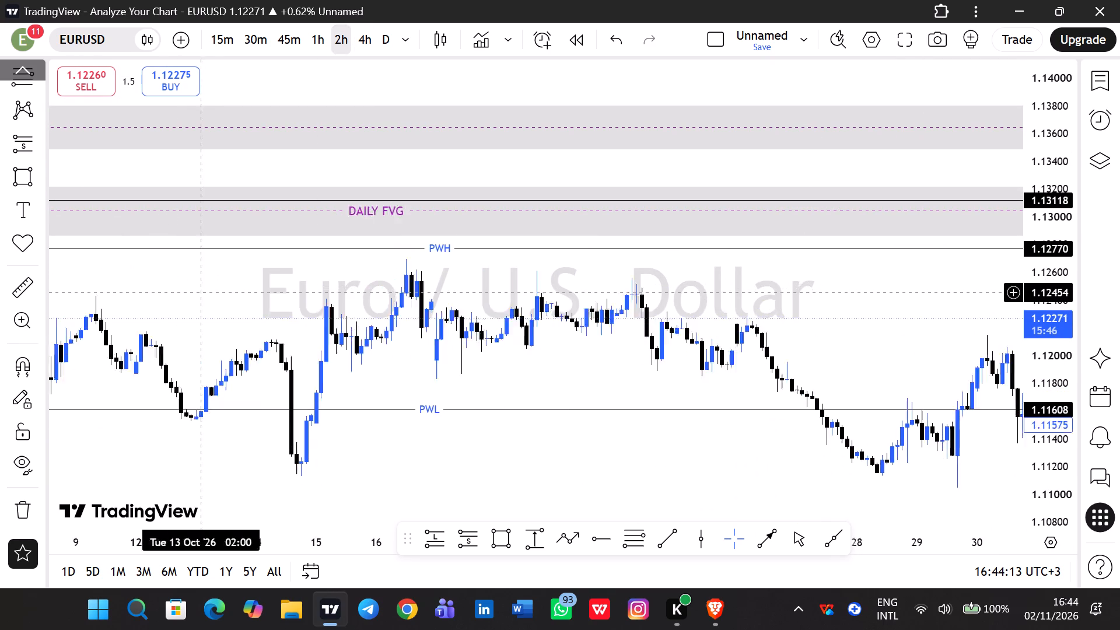
drag(257, 292, 584, 286)
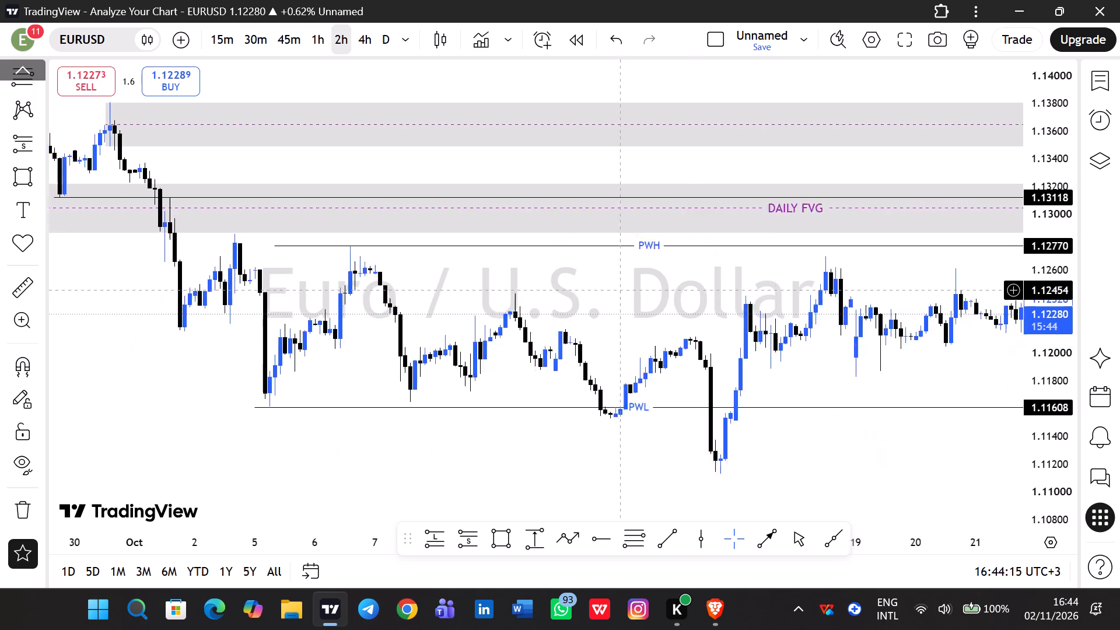
drag(584, 286, 173, 234)
drag(867, 285, 388, 266)
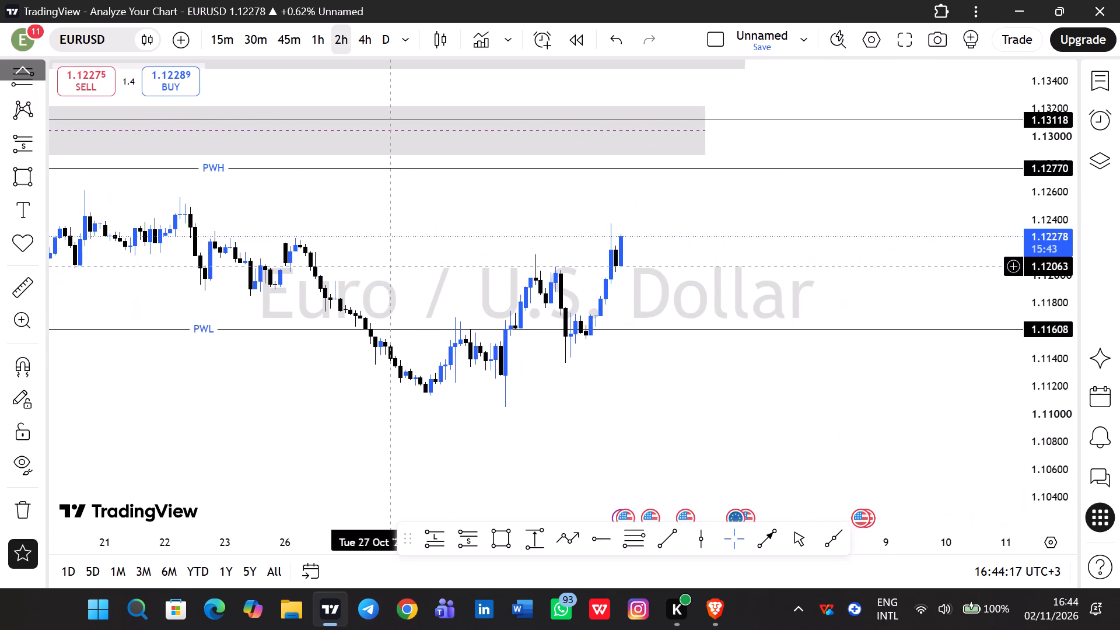
drag(458, 266, 478, 283)
drag(501, 265, 603, 310)
scroll(1035, 318, up, 4)
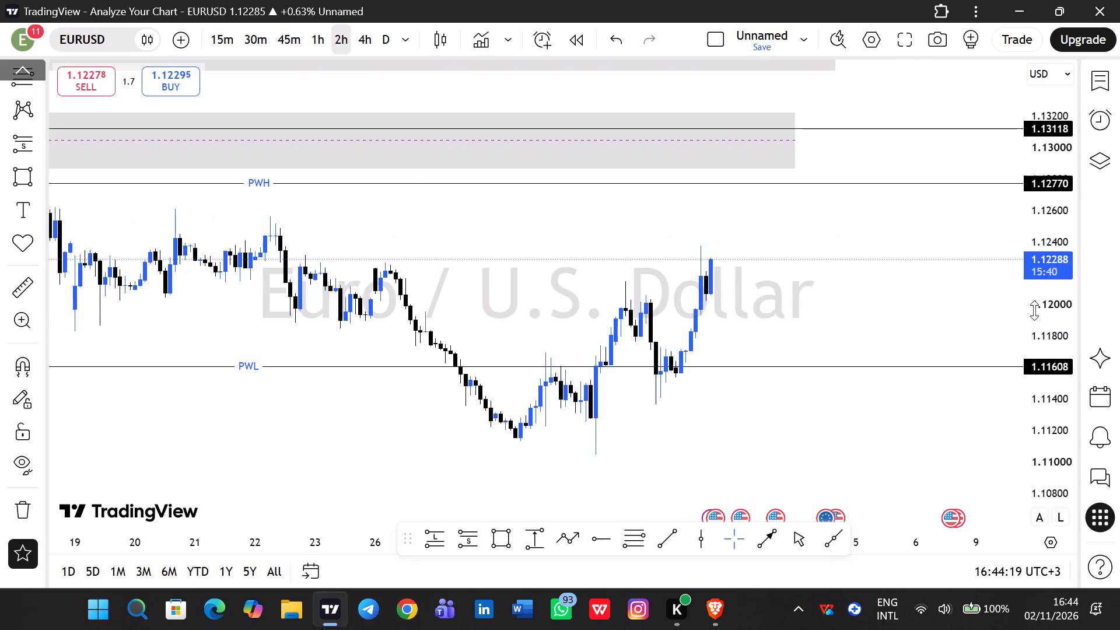
scroll(1034, 310, up, 8)
drag(547, 222, 716, 366)
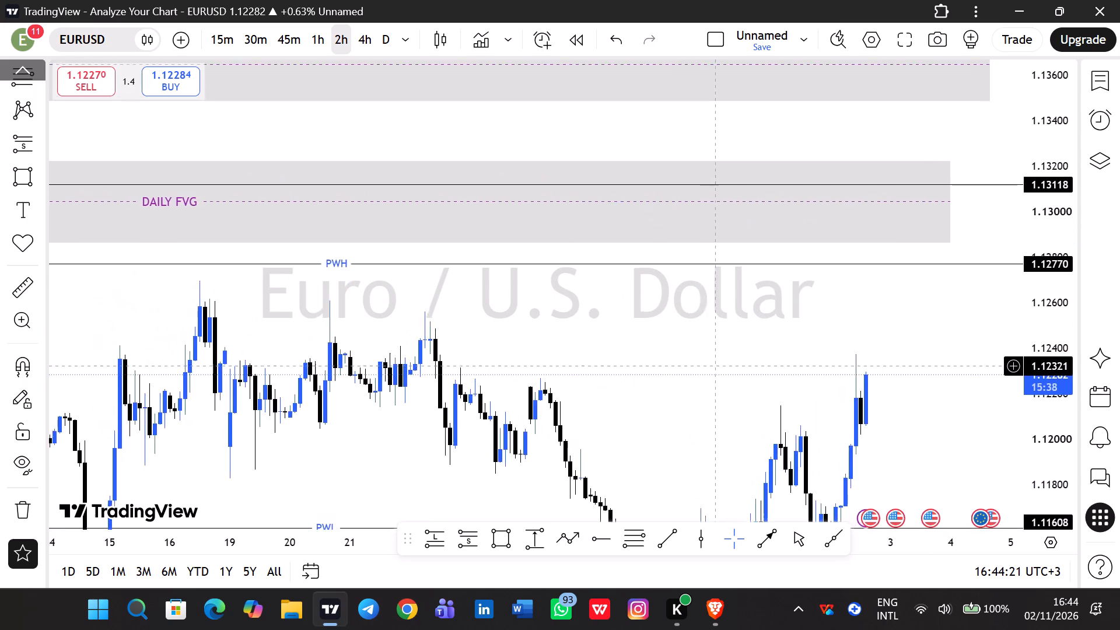
drag(716, 366, 625, 250)
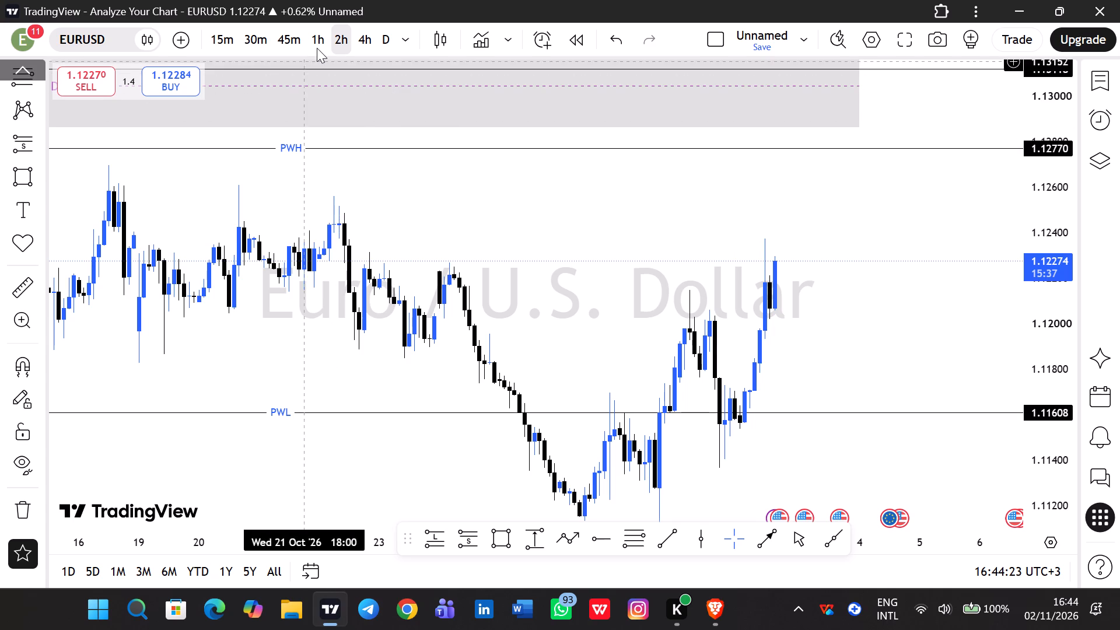
On the 1-hour timeframe, draw a rectangle from 1.11978 up to 1.12176 over the pullback after the latest rally.
click(317, 48)
drag(318, 231, 758, 231)
drag(445, 190, 909, 244)
drag(890, 245, 169, 206)
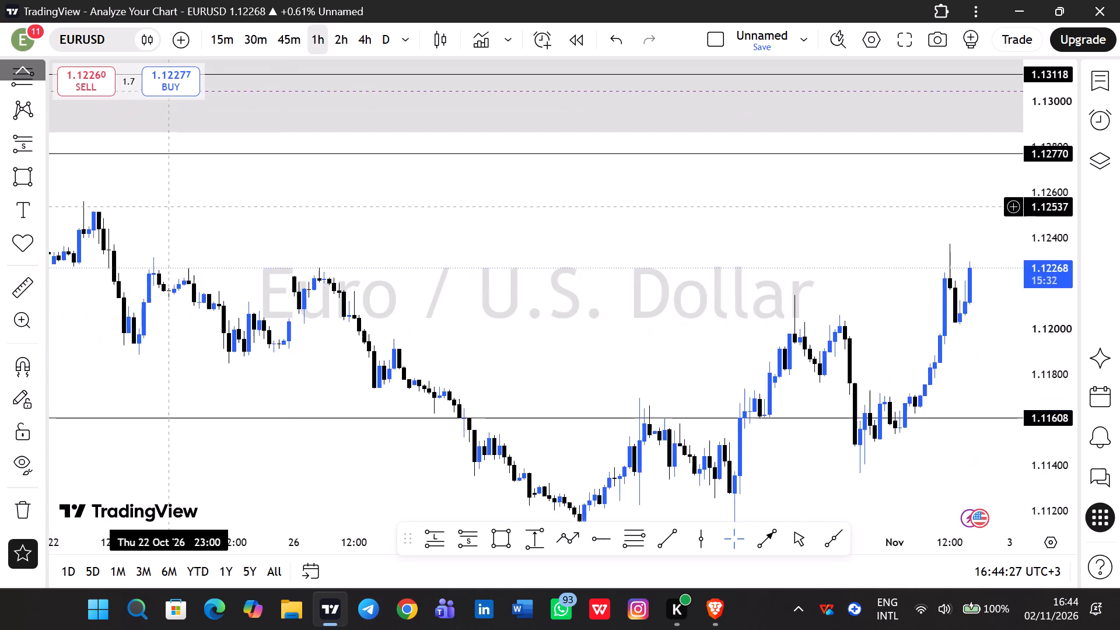
drag(169, 206, 155, 204)
drag(595, 265, 373, 251)
click(849, 302)
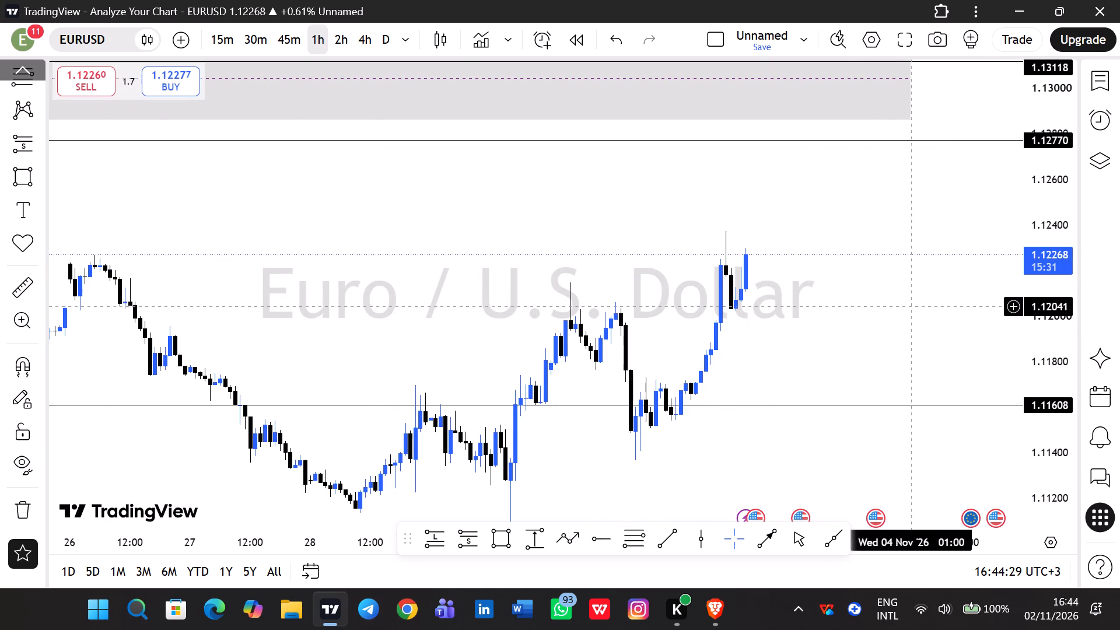
scroll(1064, 350, up, 11)
drag(908, 361, 760, 352)
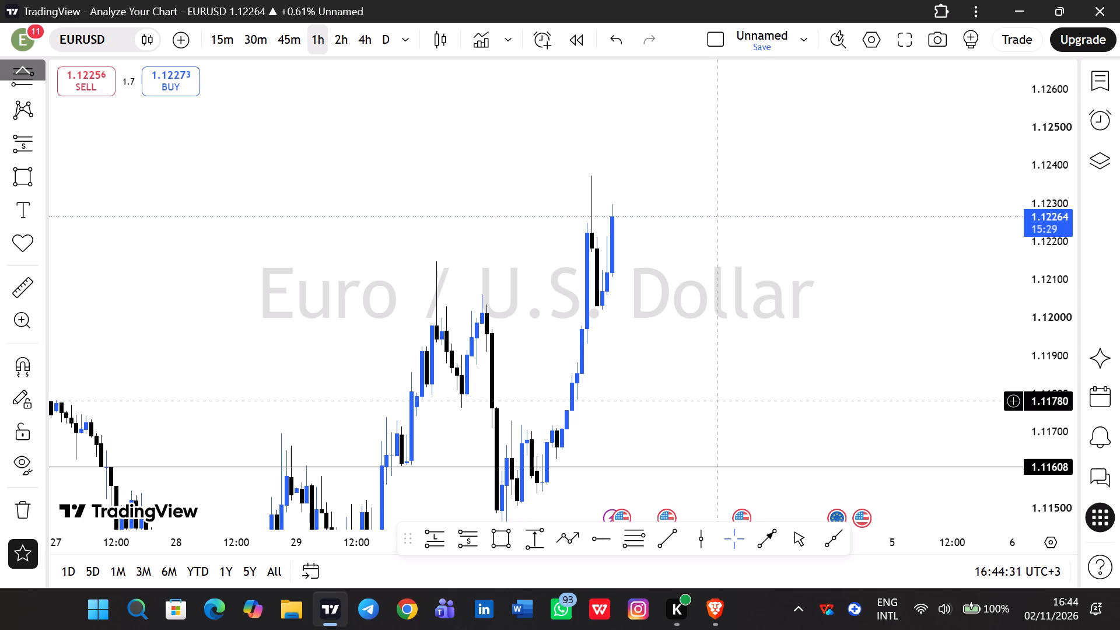
click(498, 541)
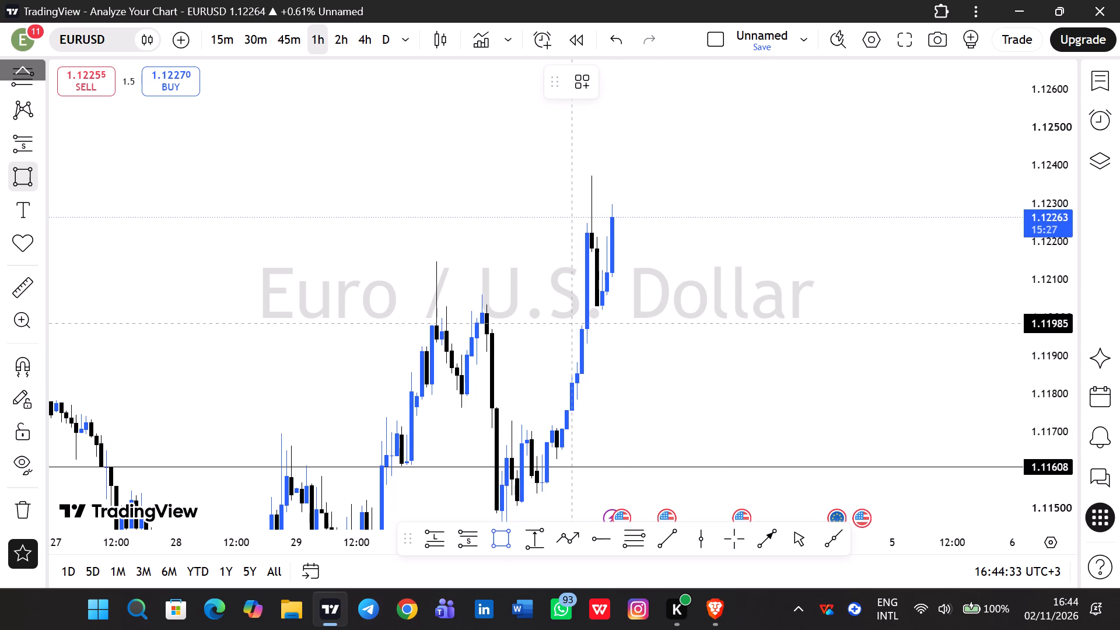
click(576, 325)
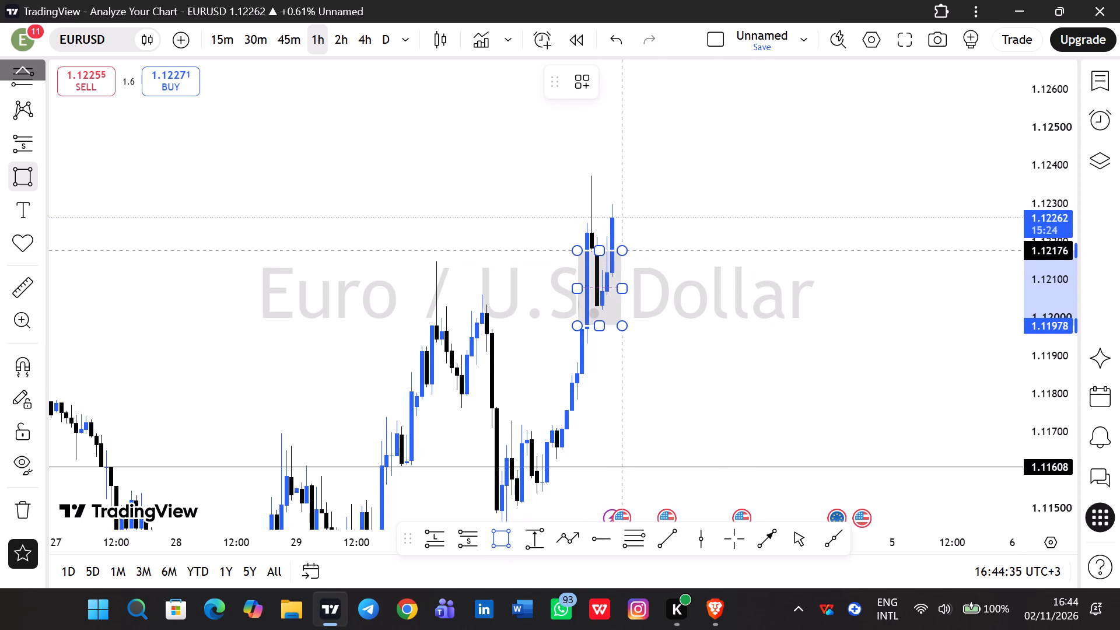
click(623, 250)
click(647, 274)
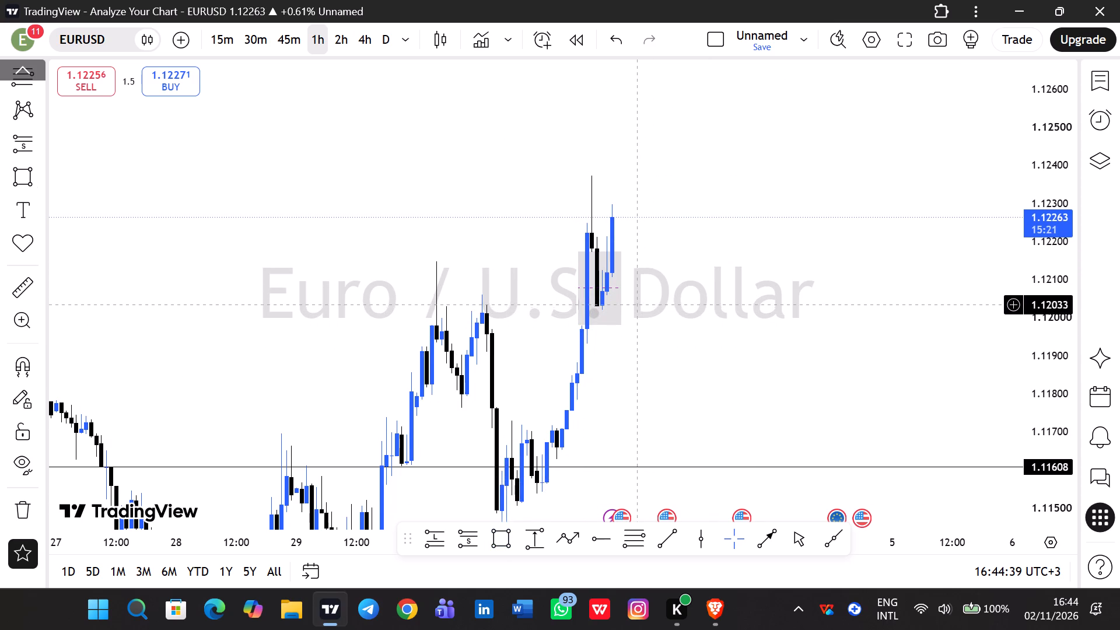
Examine the pullback rectangle and the latest swing on the 30-minute and 15-minute timeframes.
click(261, 44)
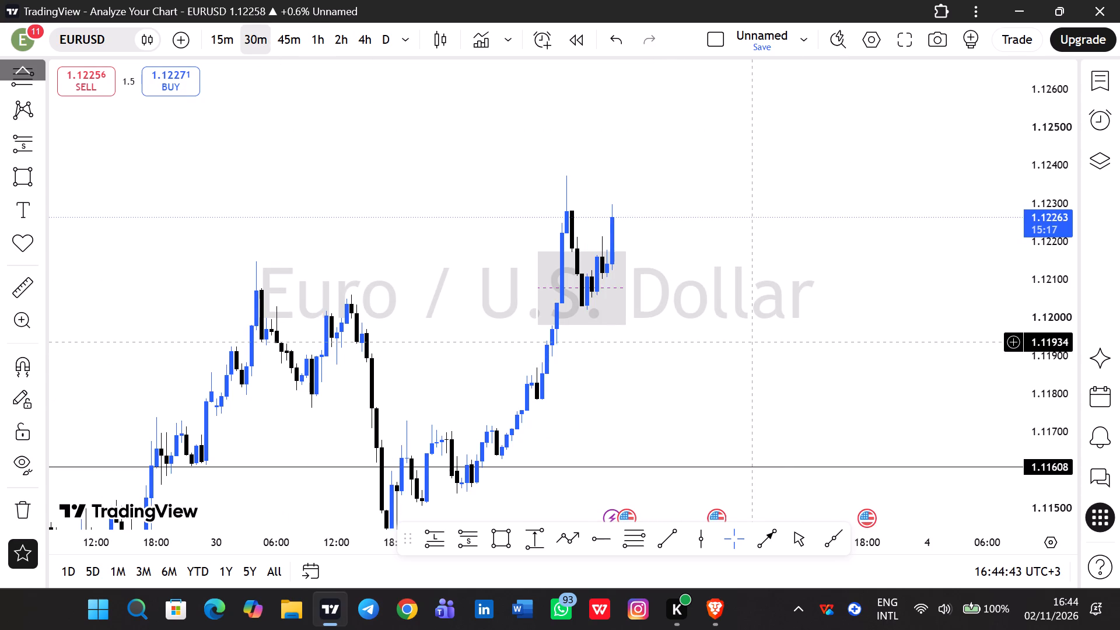
drag(752, 342, 792, 376)
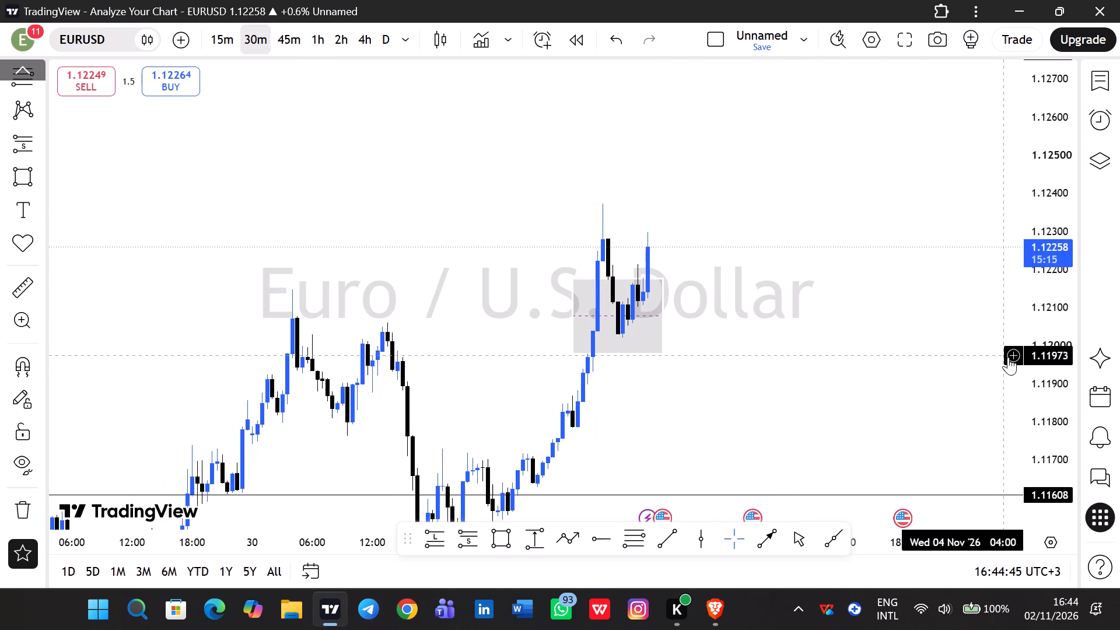
scroll(1048, 351, up, 6)
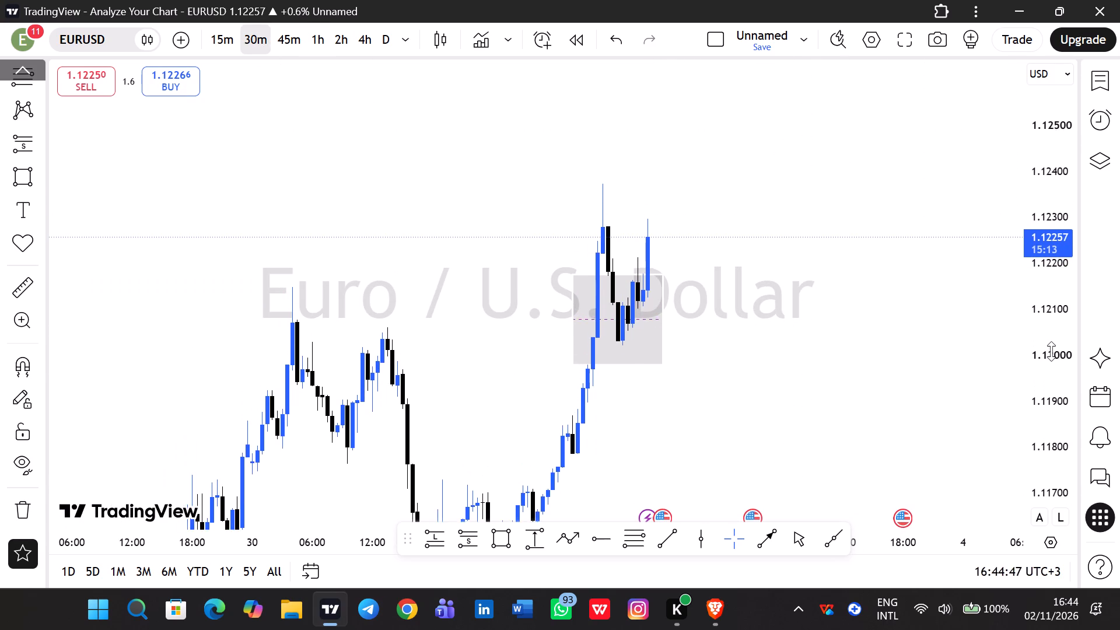
scroll(1051, 351, up, 4)
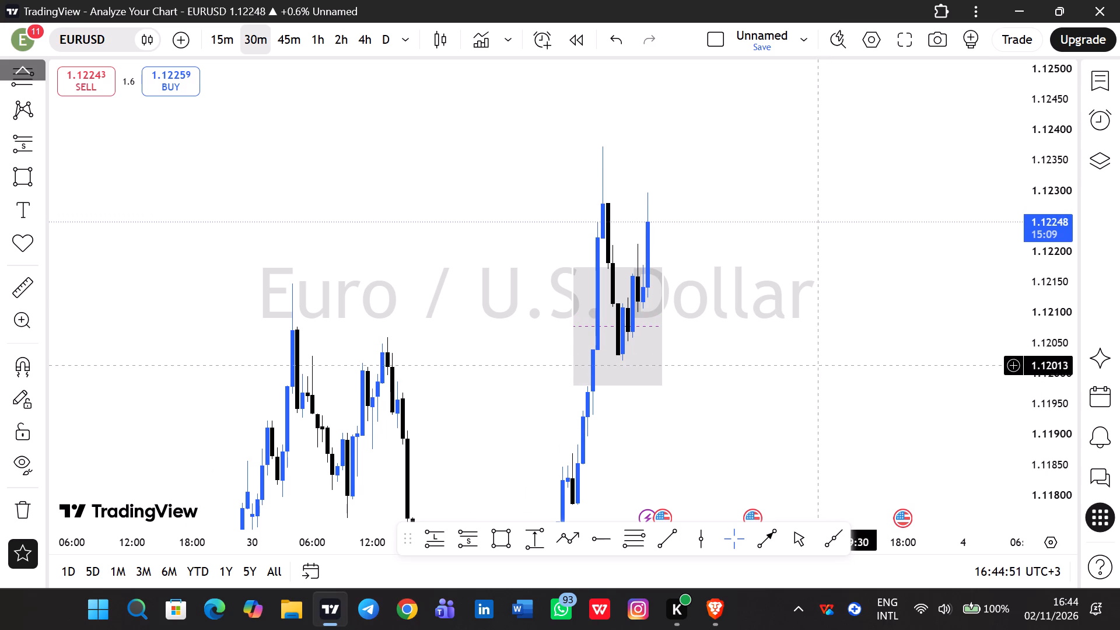
click(212, 34)
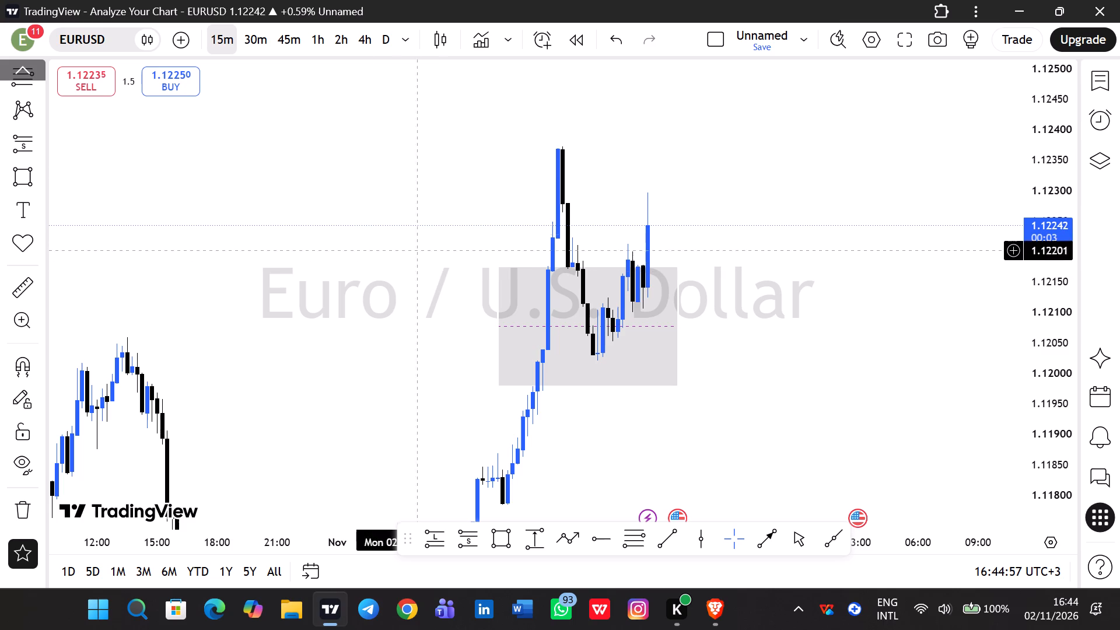
On the 45-minute timeframe, raise the pullback rectangle's lower edge to 1.12040 and extend it forward past the current candle.
click(292, 39)
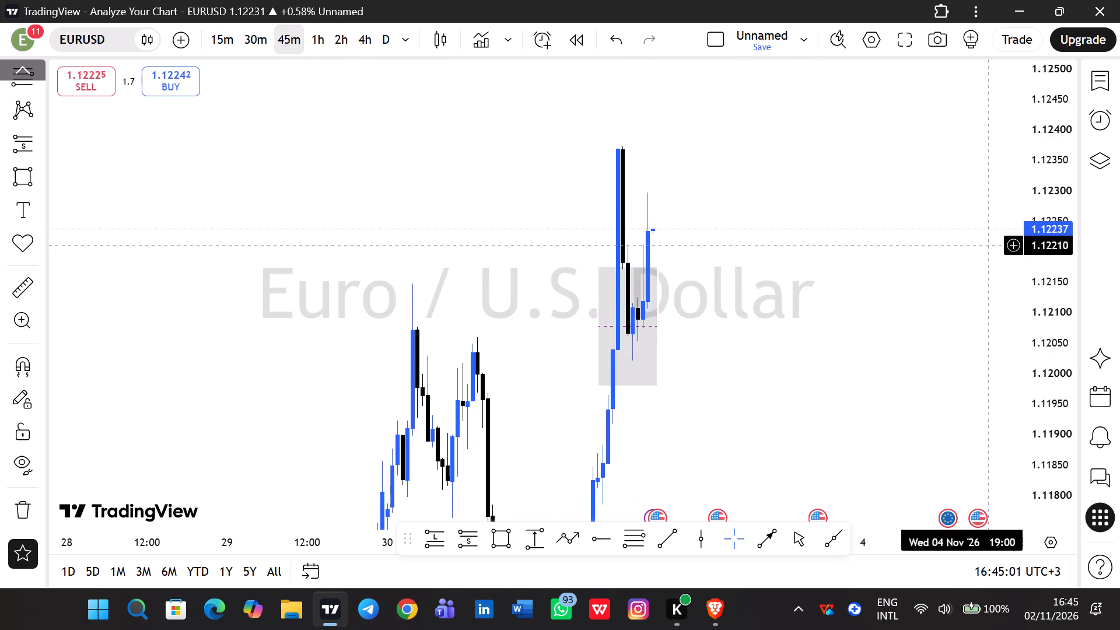
scroll(1065, 255, down, 4)
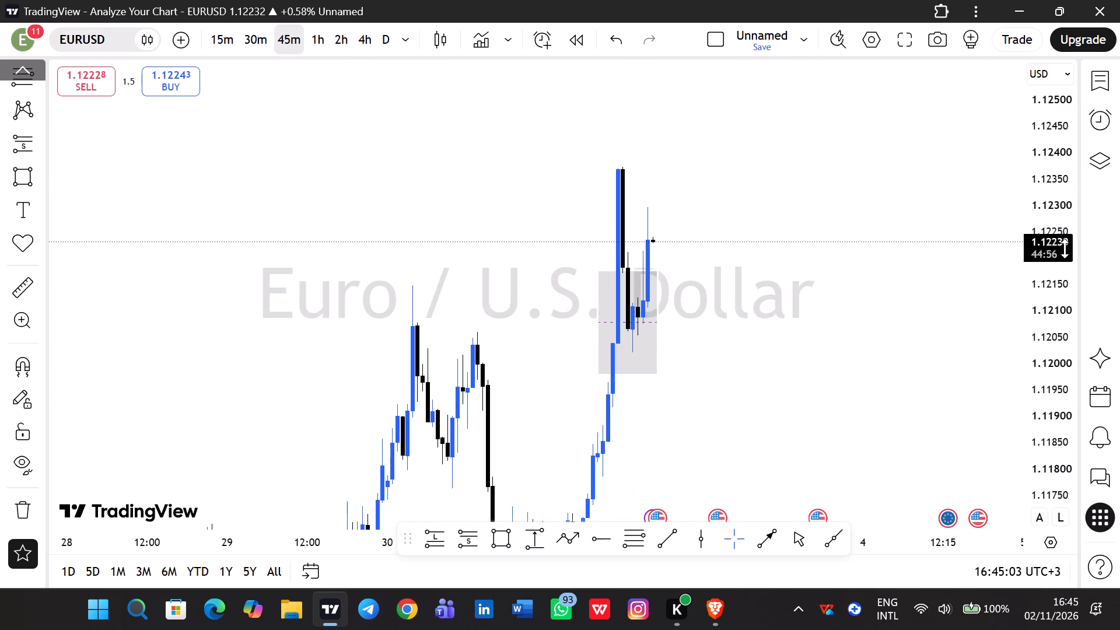
scroll(1064, 248, up, 1)
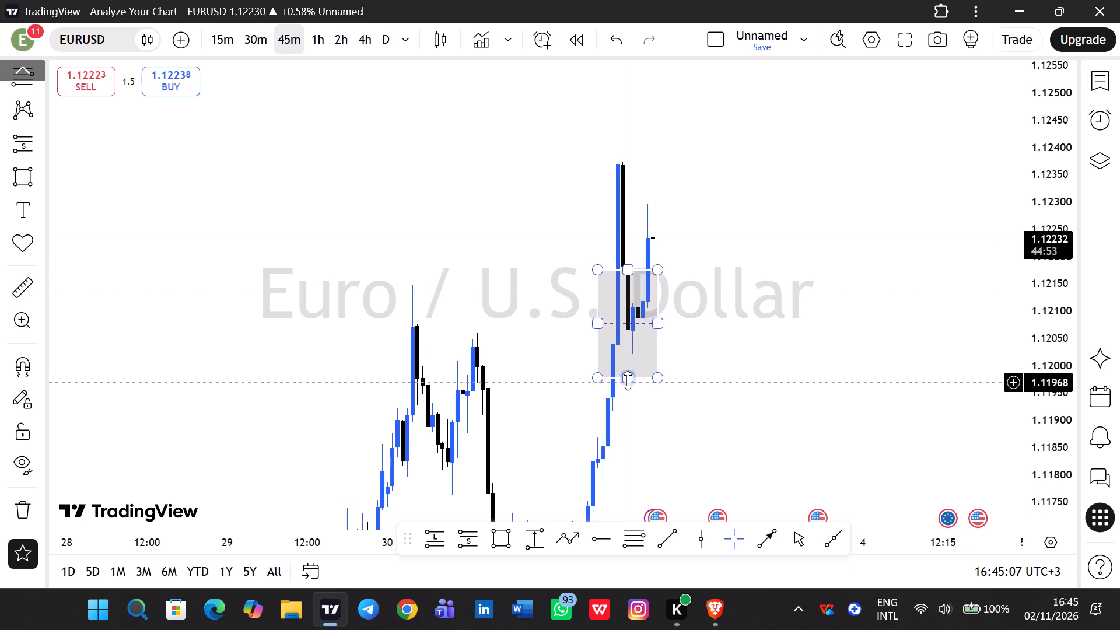
drag(626, 376, 642, 343)
click(741, 343)
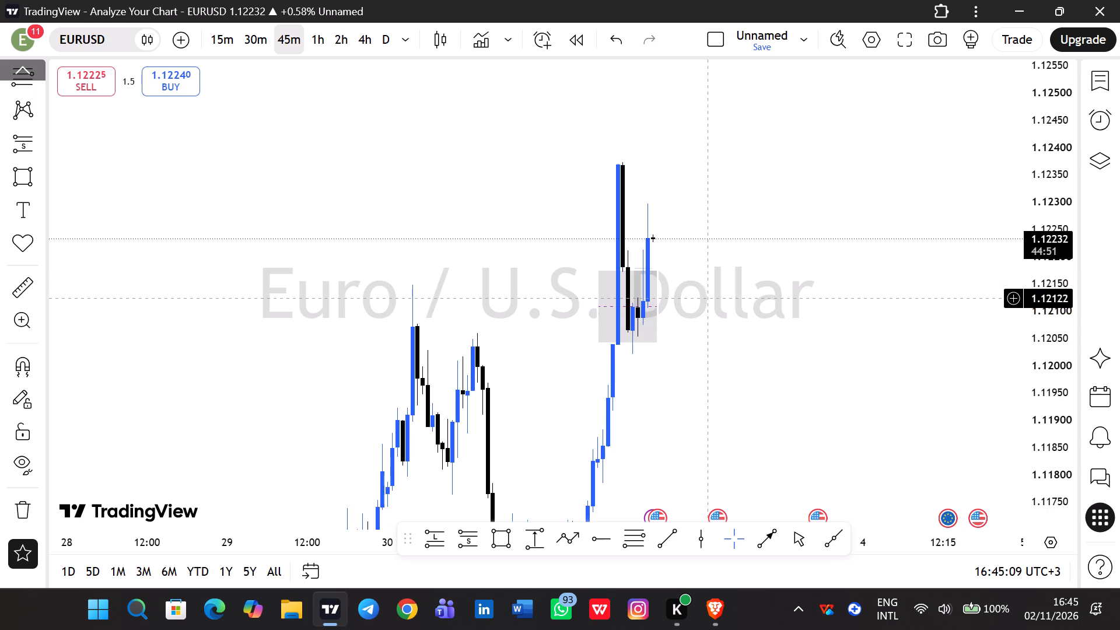
drag(659, 307, 741, 314)
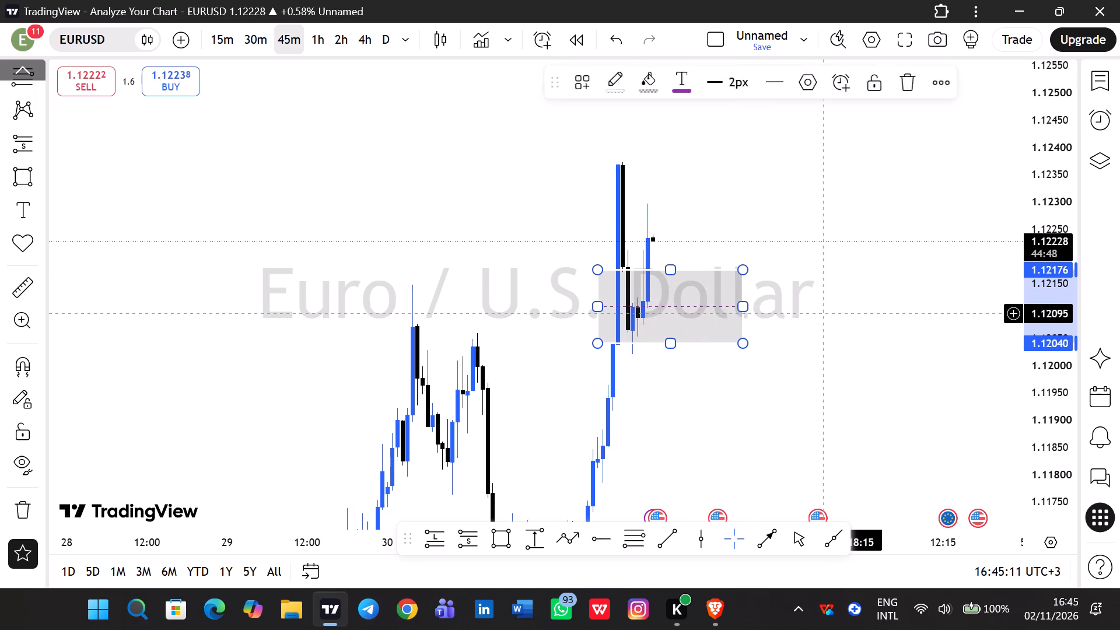
click(825, 313)
Narrow the pullback rectangle to between 1.12172 and 1.12116, and move its start to the tall bullish candle.
drag(819, 284, 858, 378)
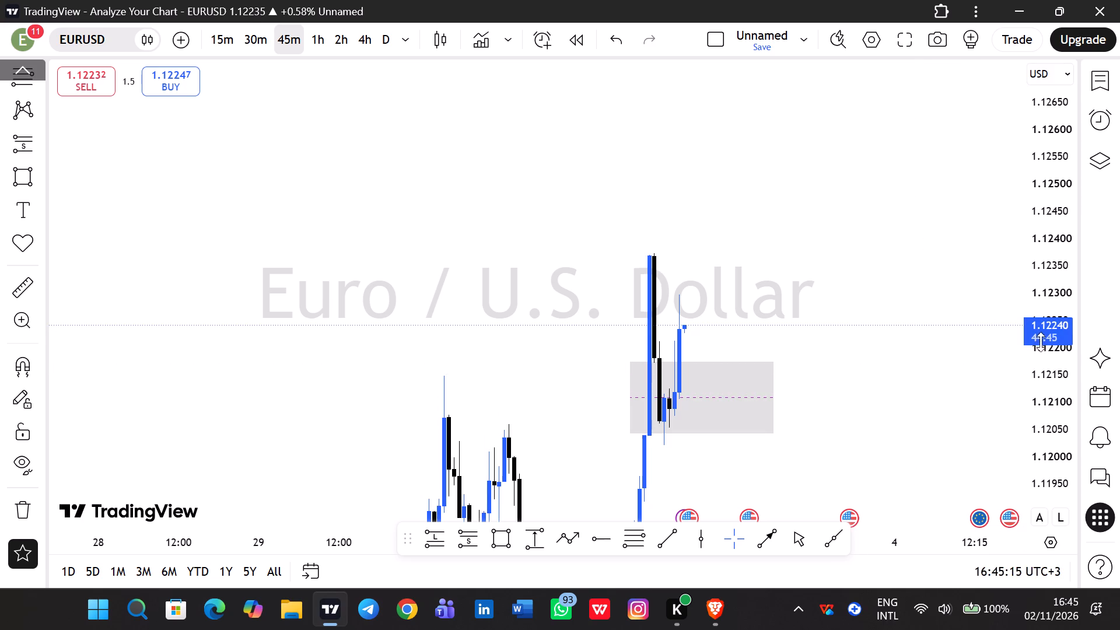
scroll(1040, 338, down, 10)
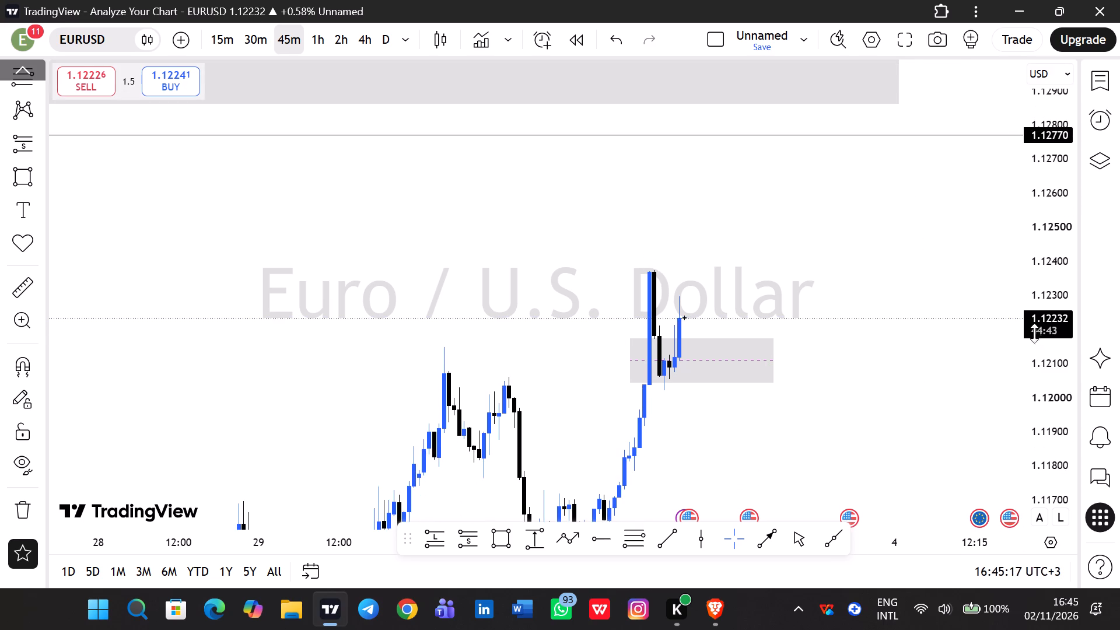
drag(807, 283, 836, 318)
scroll(1053, 357, up, 8)
drag(806, 340, 768, 269)
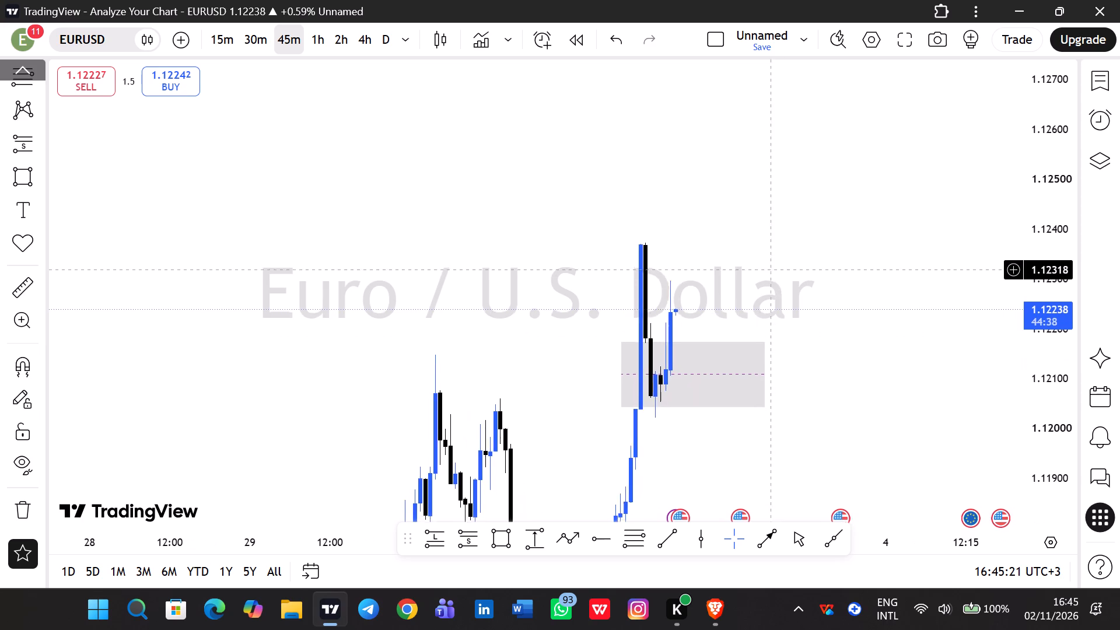
drag(619, 340, 624, 342)
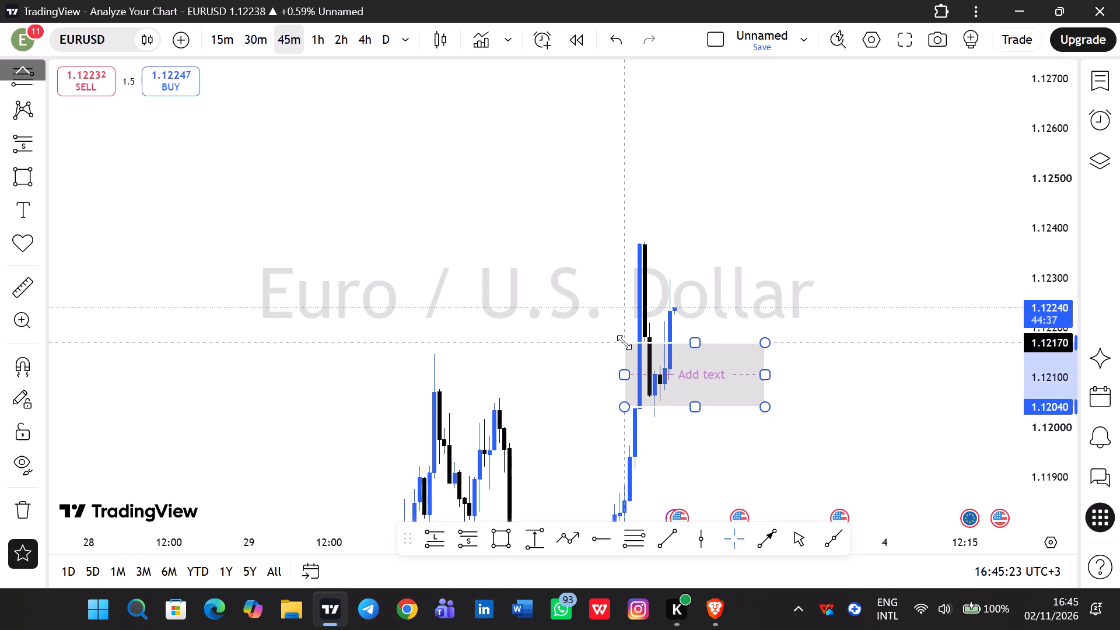
drag(624, 342, 626, 342)
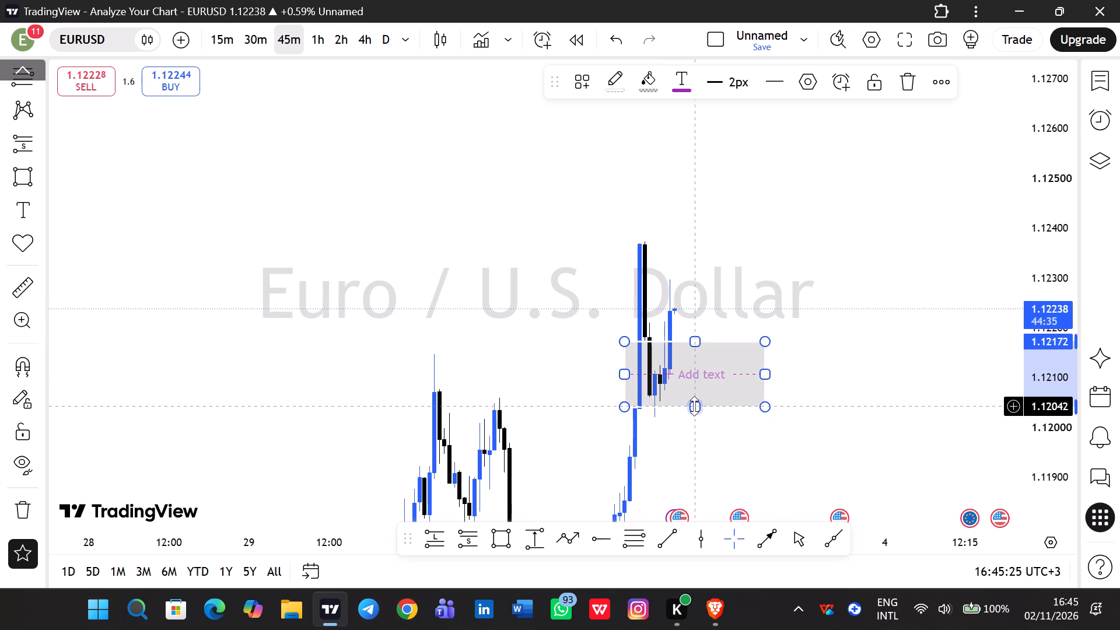
drag(694, 407, 702, 370)
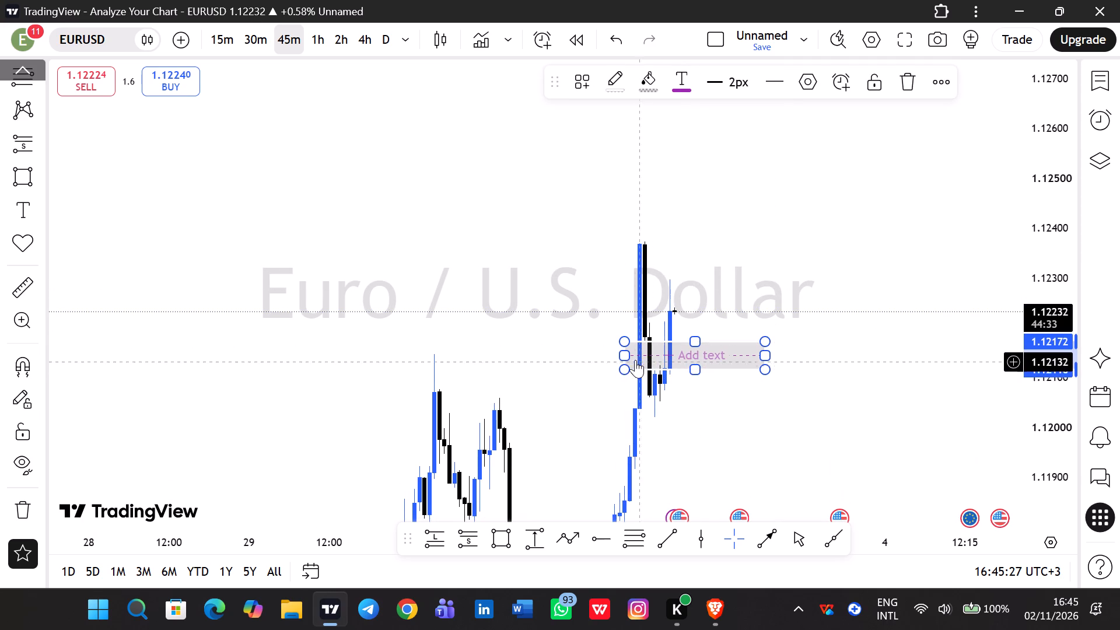
drag(622, 357, 642, 360)
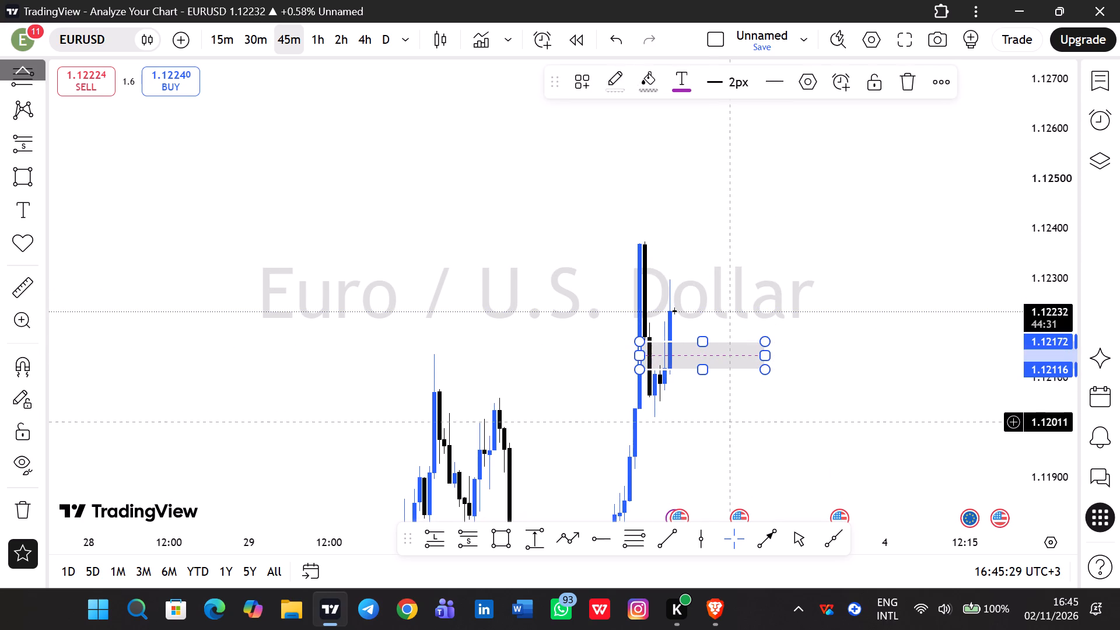
click(727, 422)
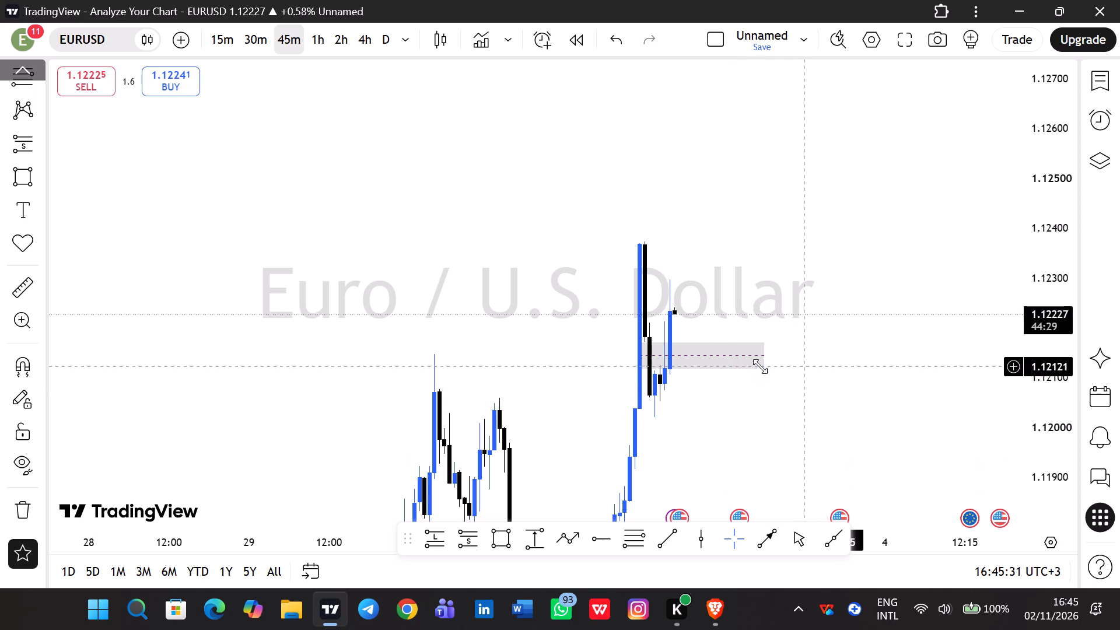
Apply the IFVG drawing template to the pullback rectangle between 1.12172 and 1.12116.
click(727, 372)
click(594, 77)
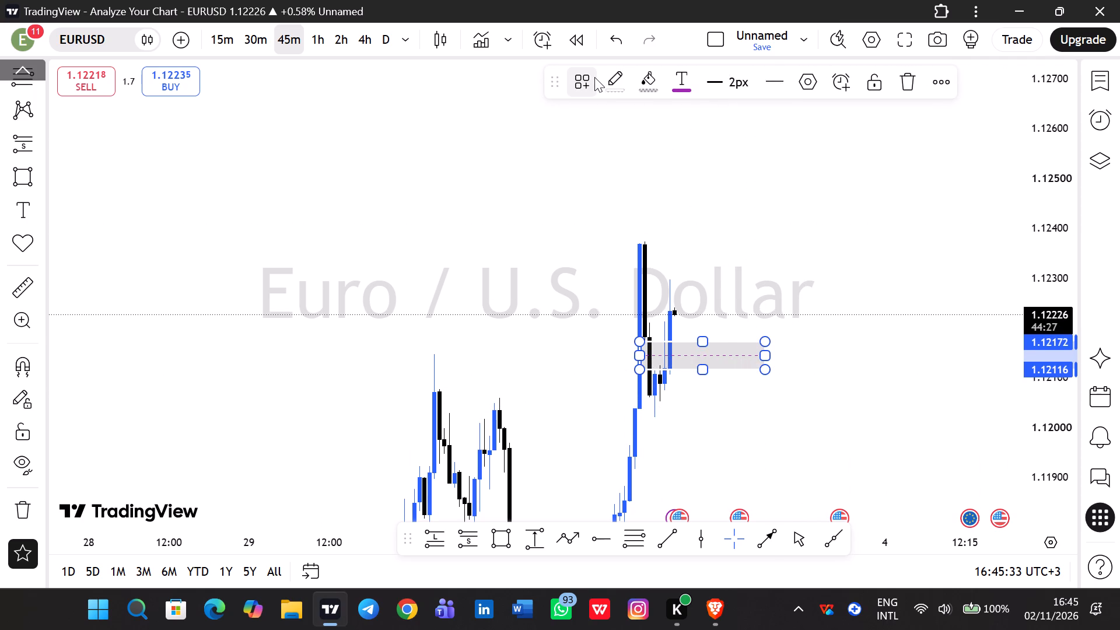
scroll(624, 365, down, 1)
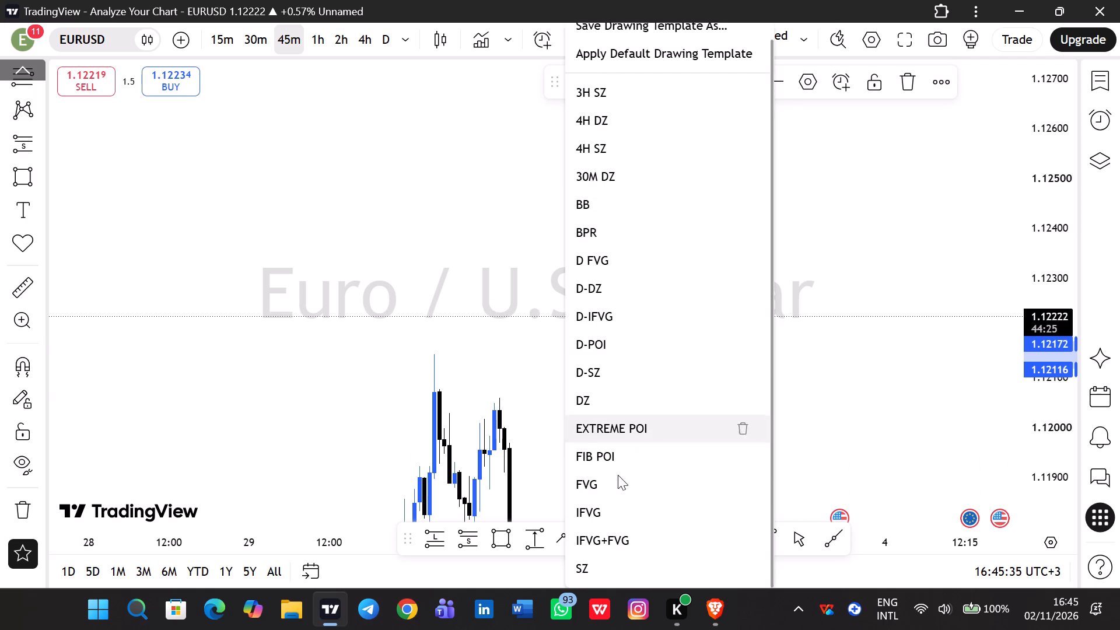
click(607, 513)
click(789, 399)
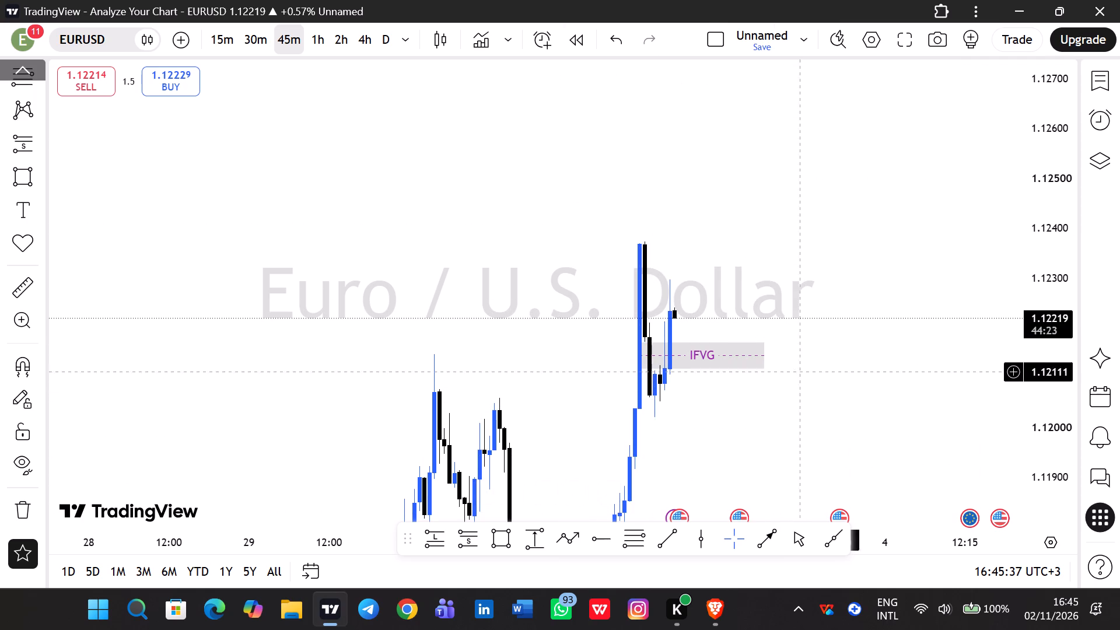
Place a long position with its entry at 1.12147 in the middle of the IFVG and its stop at 1.12001.
scroll(1050, 262, down, 16)
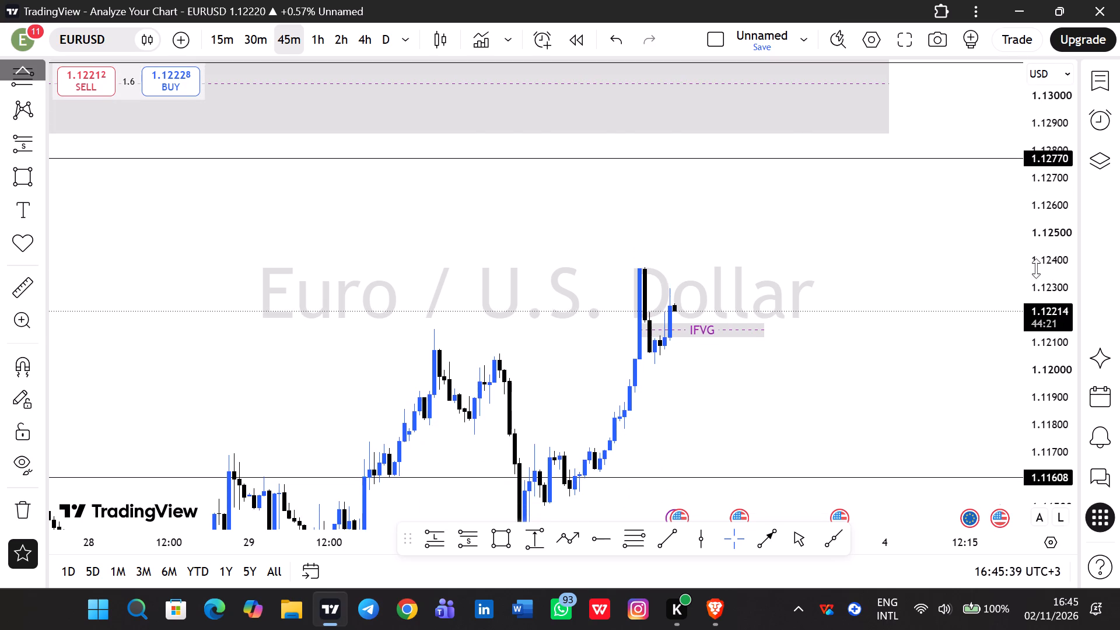
click(435, 538)
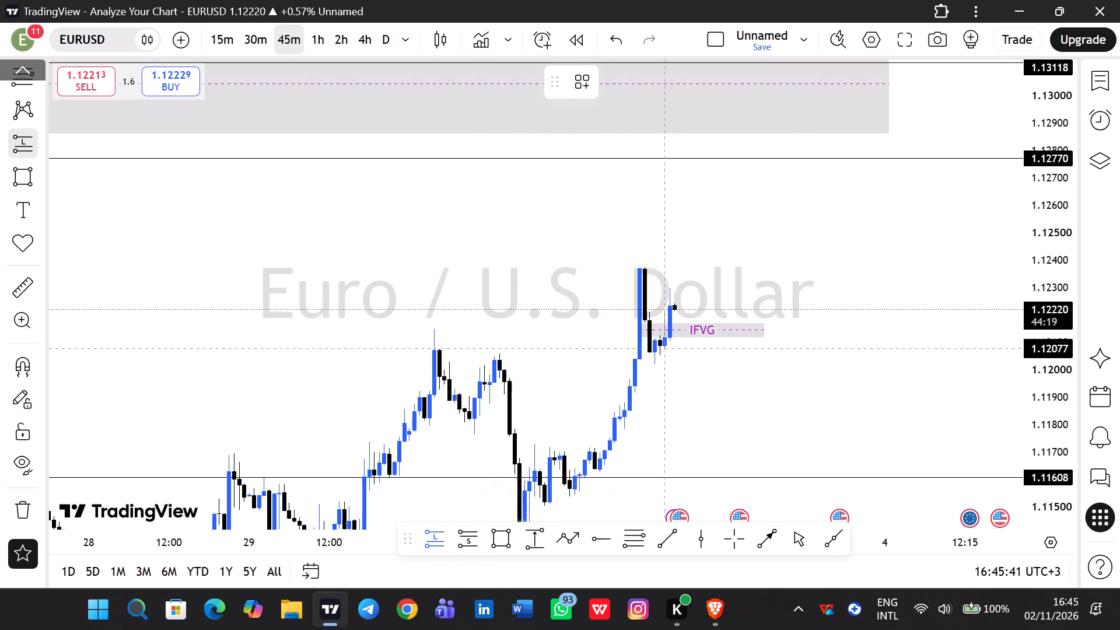
click(688, 330)
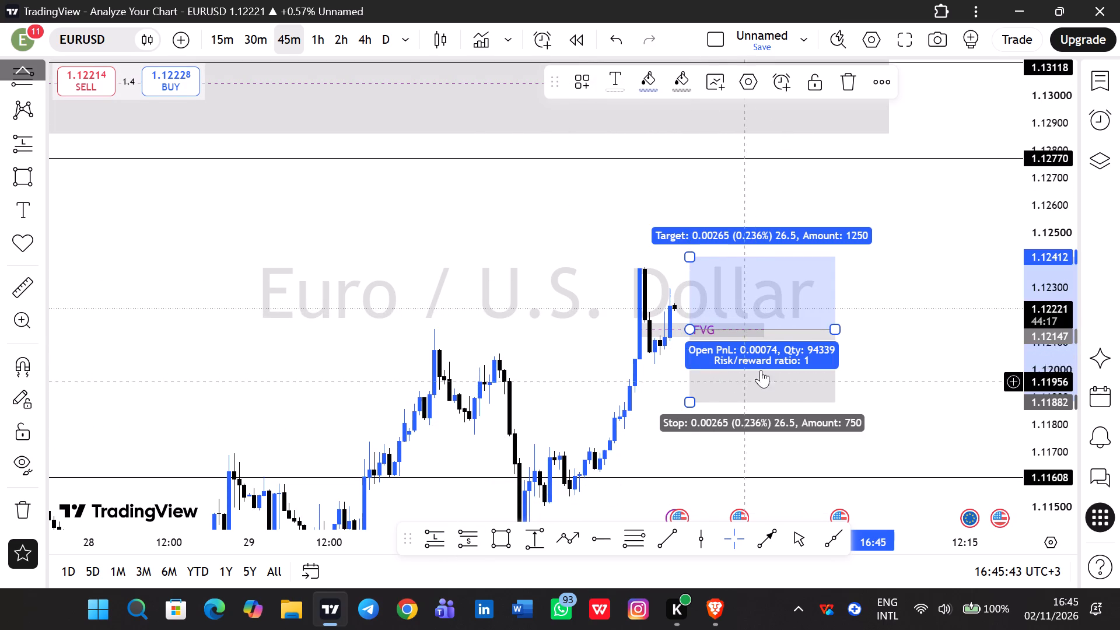
drag(692, 400, 691, 380)
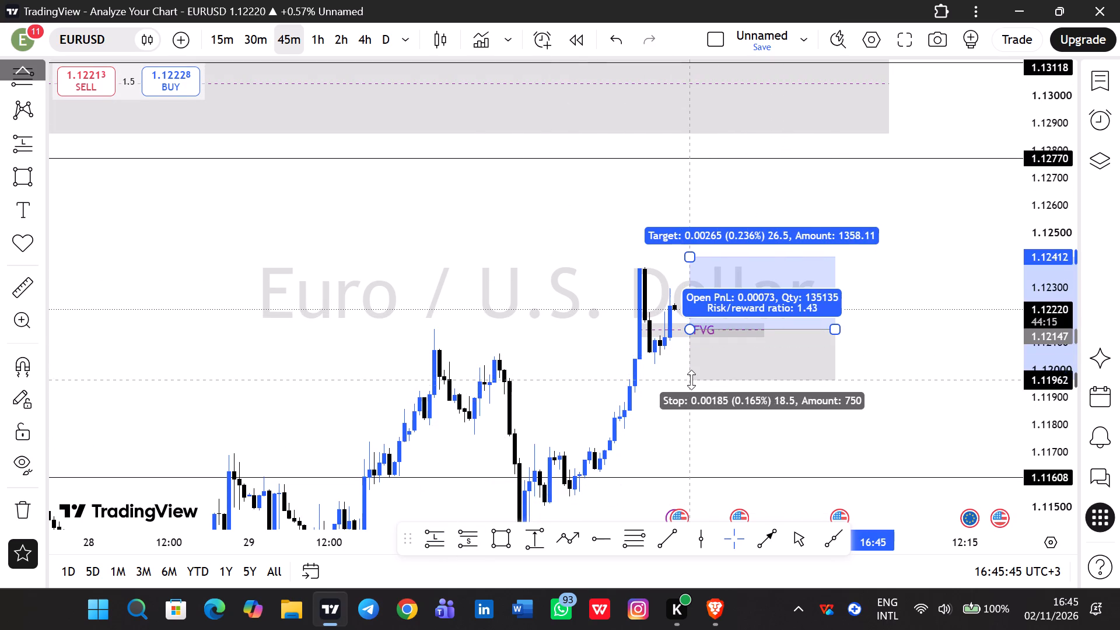
drag(691, 380, 691, 370)
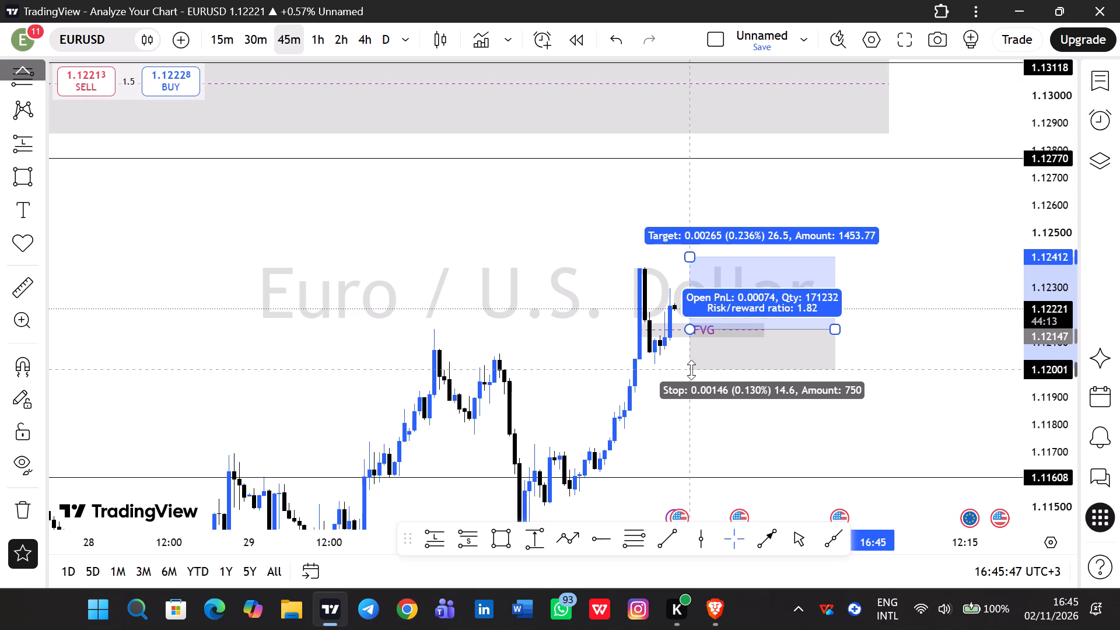
drag(691, 370, 692, 370)
Raise the long position's target to 1.12769, at the 1.12770 horizontal line.
drag(688, 258, 678, 202)
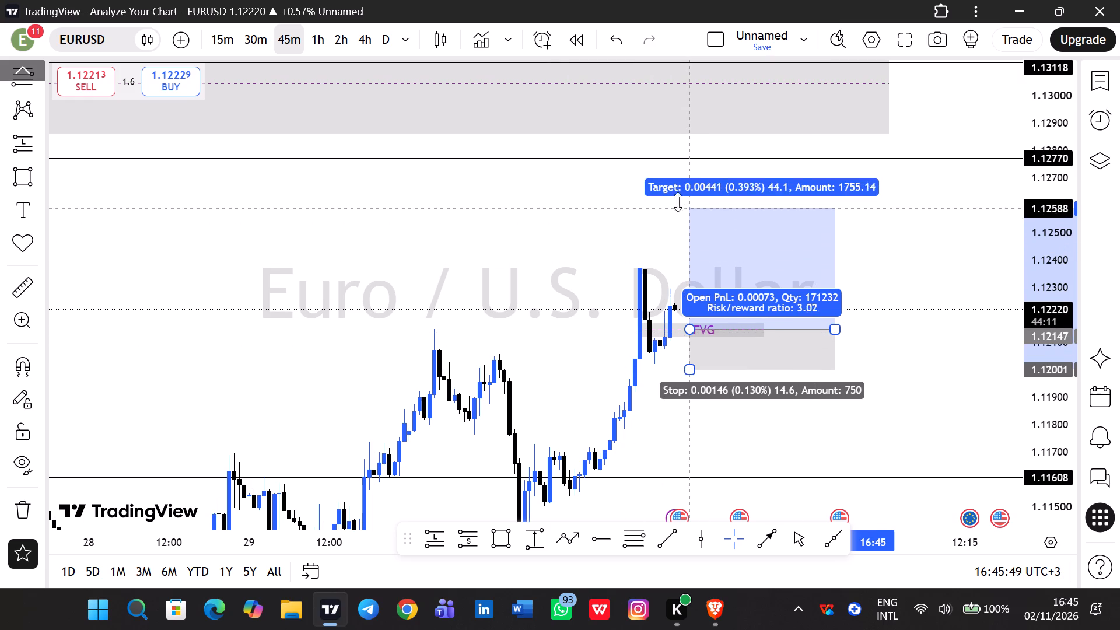
drag(678, 202, 658, 160)
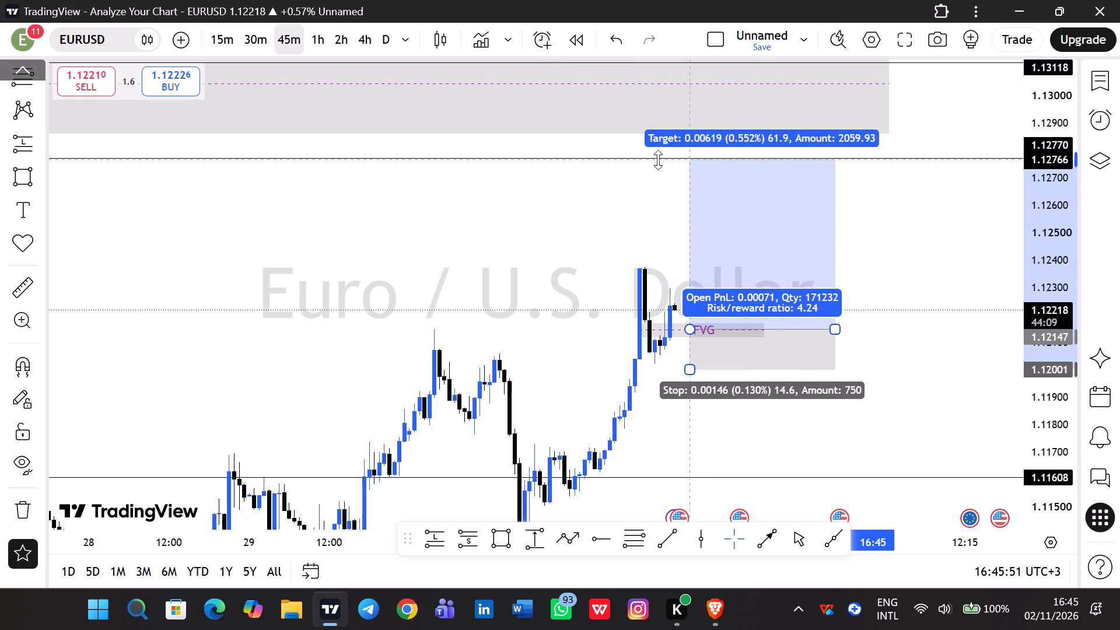
drag(658, 160, 656, 159)
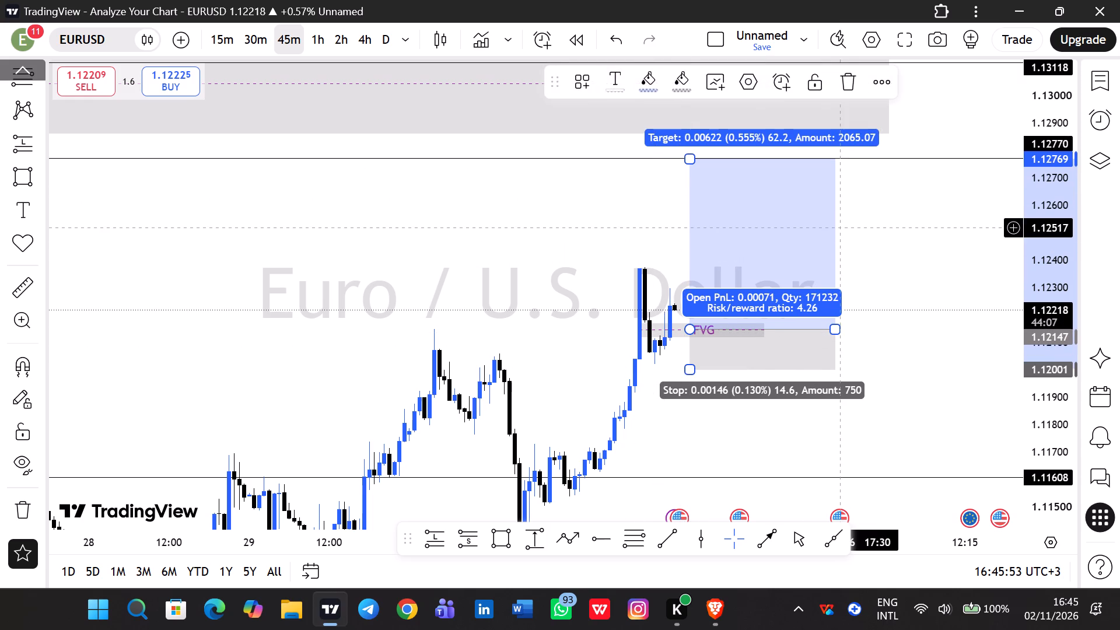
click(871, 230)
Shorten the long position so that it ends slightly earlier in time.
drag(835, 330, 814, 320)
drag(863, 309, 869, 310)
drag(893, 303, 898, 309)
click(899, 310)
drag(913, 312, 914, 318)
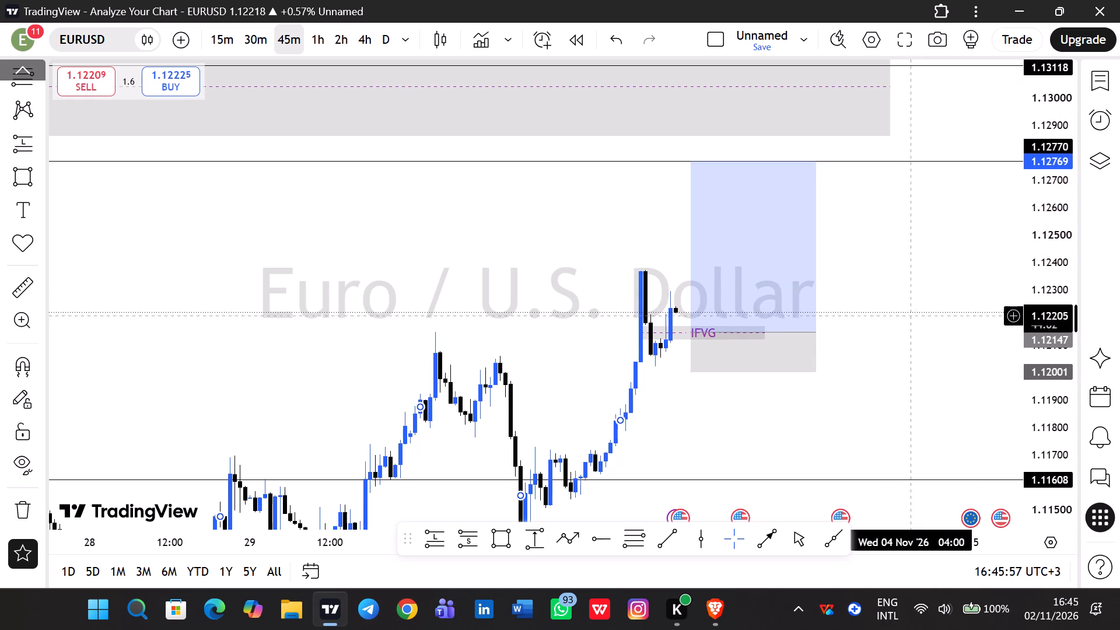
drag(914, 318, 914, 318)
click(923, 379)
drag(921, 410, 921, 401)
Move the long position's entry to 1.12144 and its start one bar closer to the current candle.
scroll(1037, 402, up, 7)
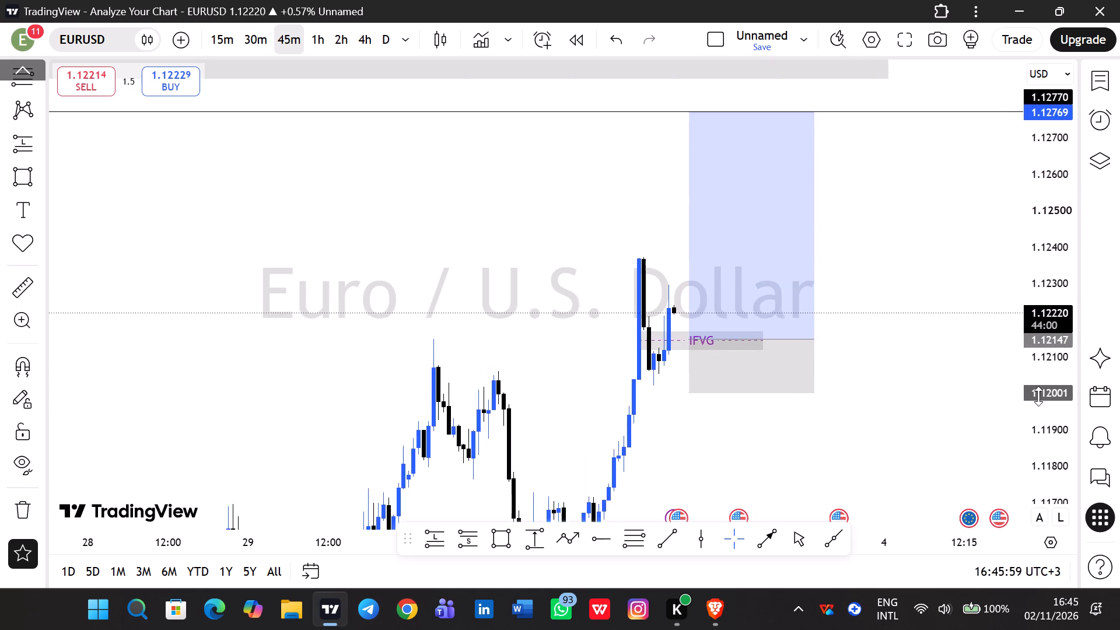
scroll(1038, 396, up, 3)
drag(932, 269, 857, 332)
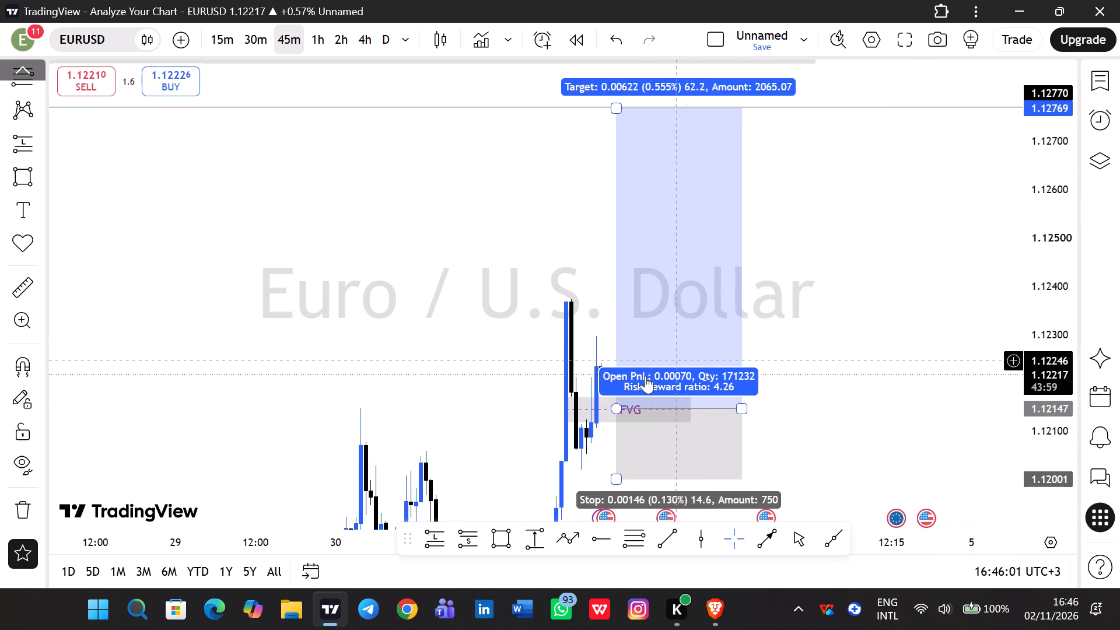
click(615, 410)
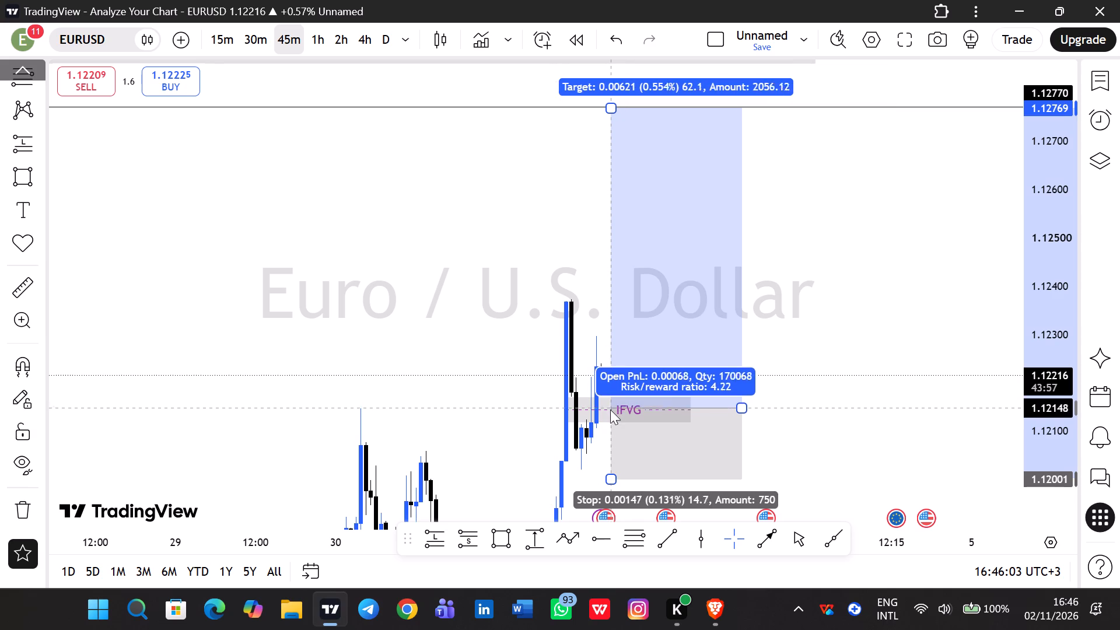
click(880, 402)
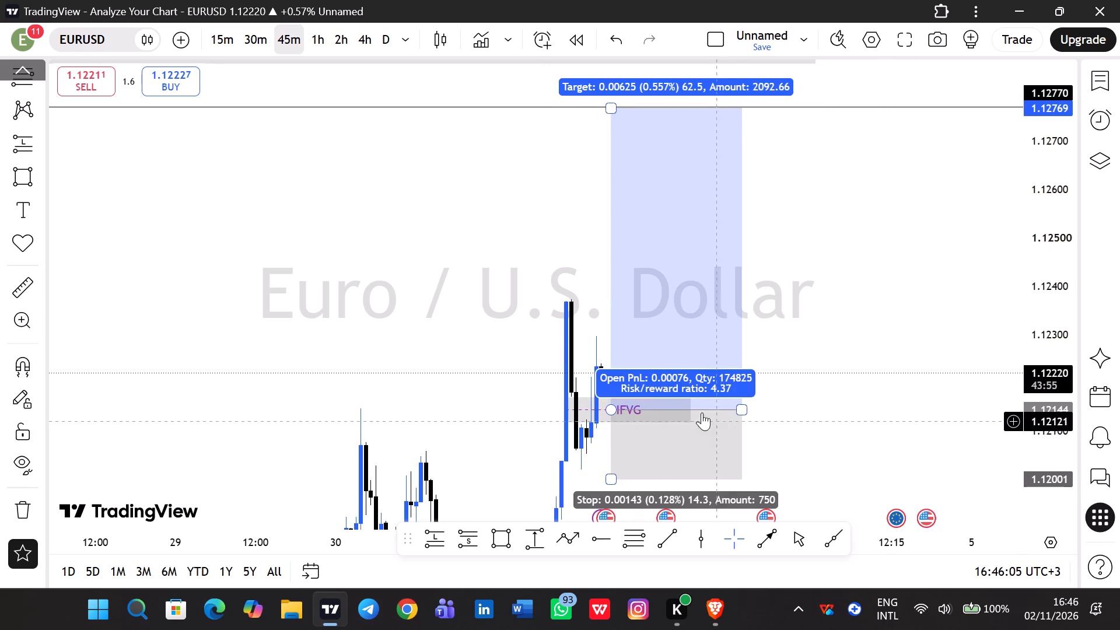
Shorten the IFVG rectangle so that it ends shortly after the start of the long position.
drag(692, 409, 644, 411)
click(915, 376)
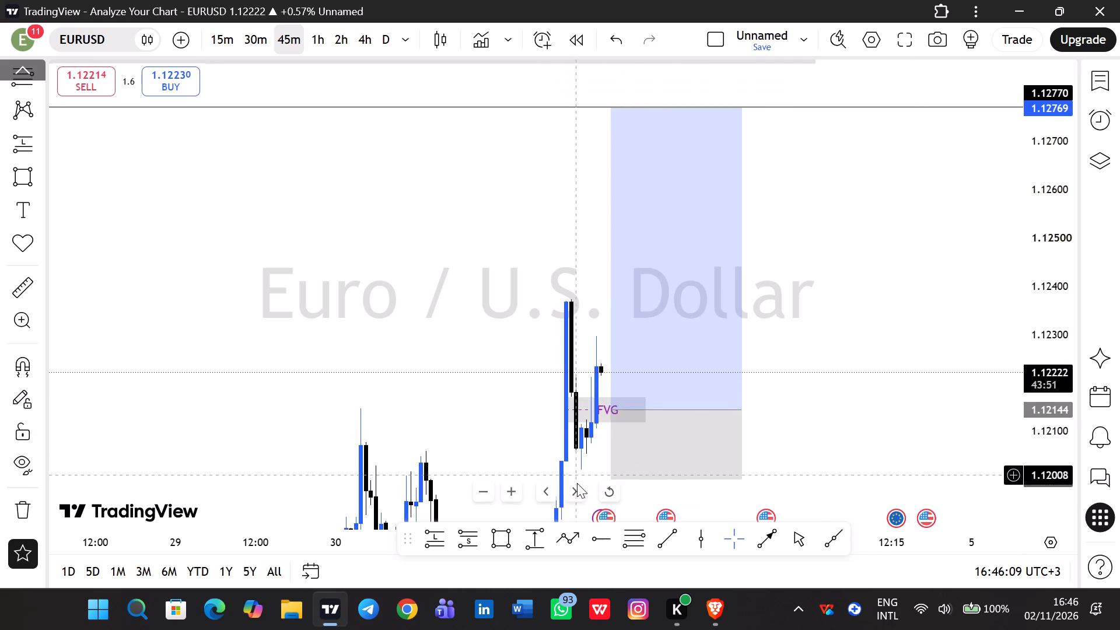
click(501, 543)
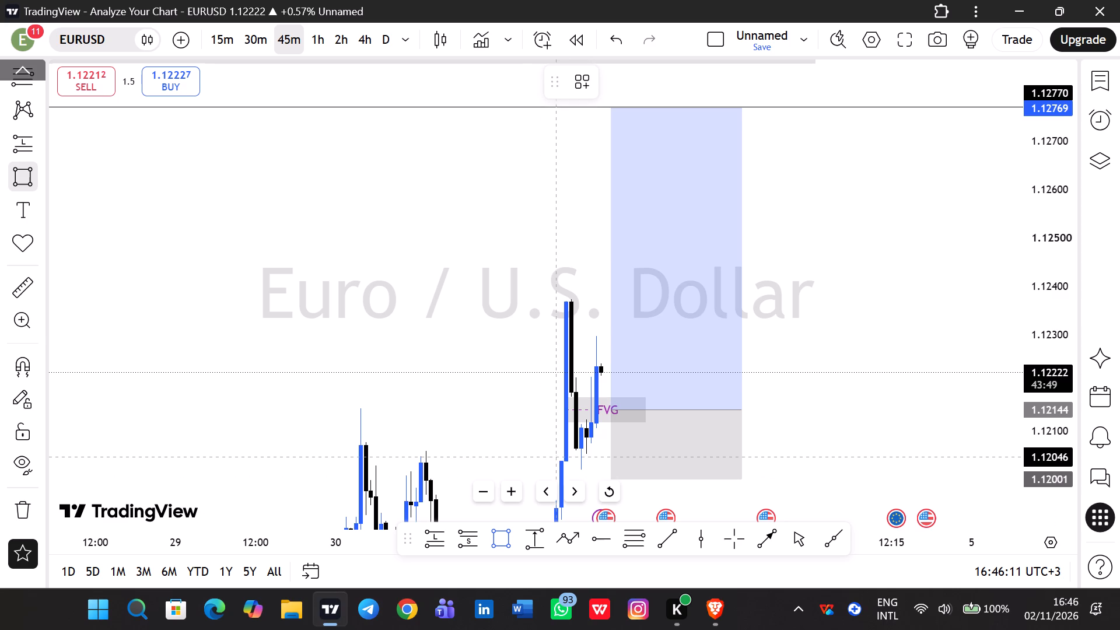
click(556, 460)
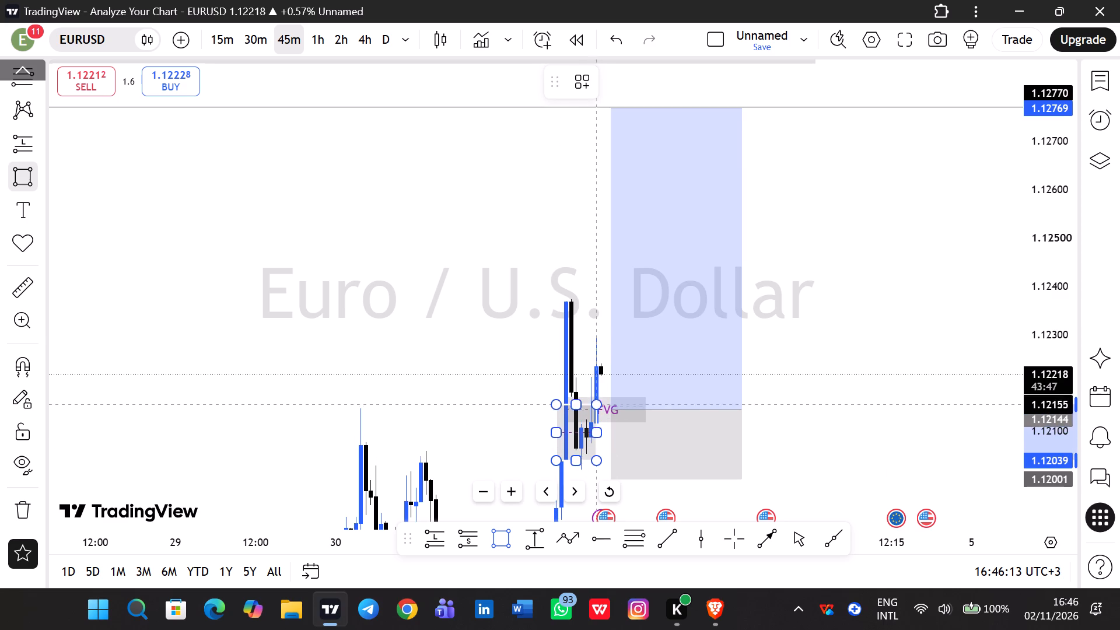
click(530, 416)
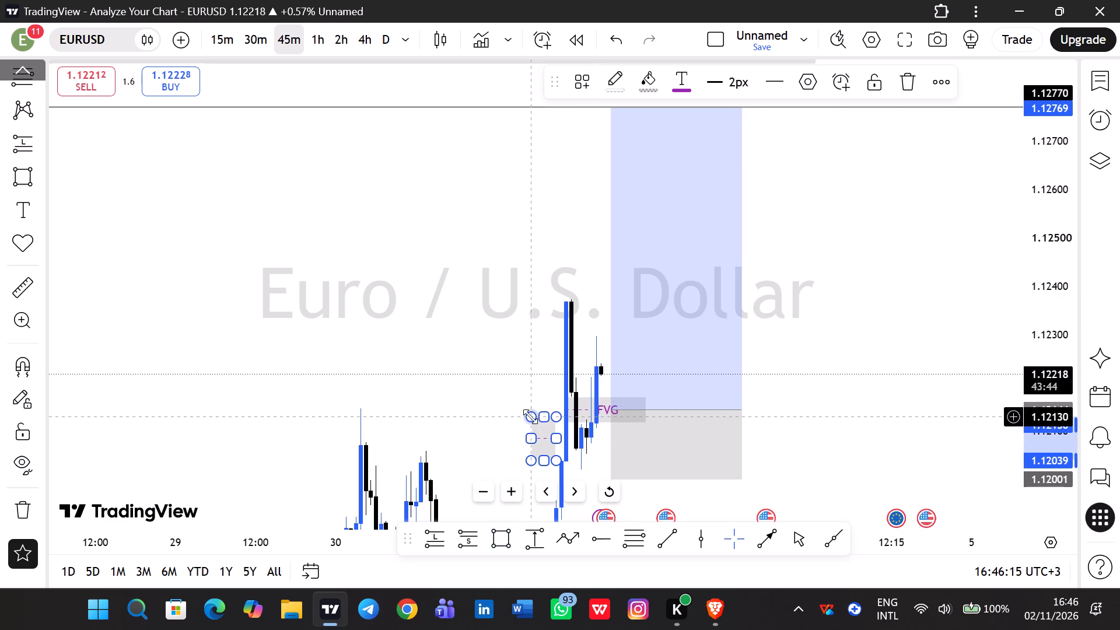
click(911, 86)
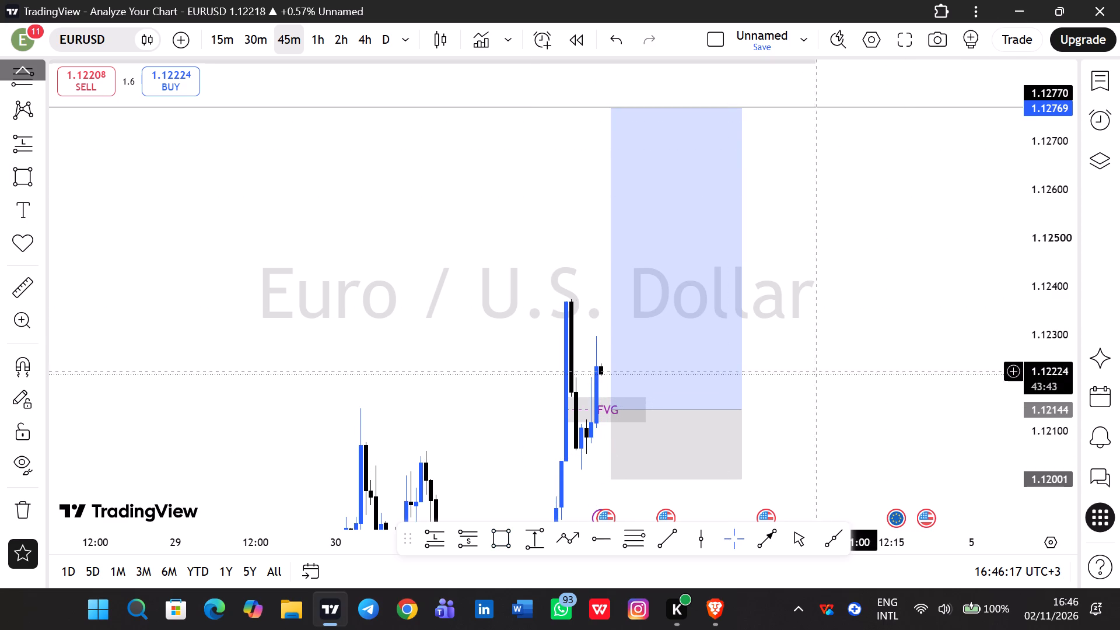
Extend the end of the long position slightly further forward in time.
drag(742, 409, 756, 411)
click(832, 394)
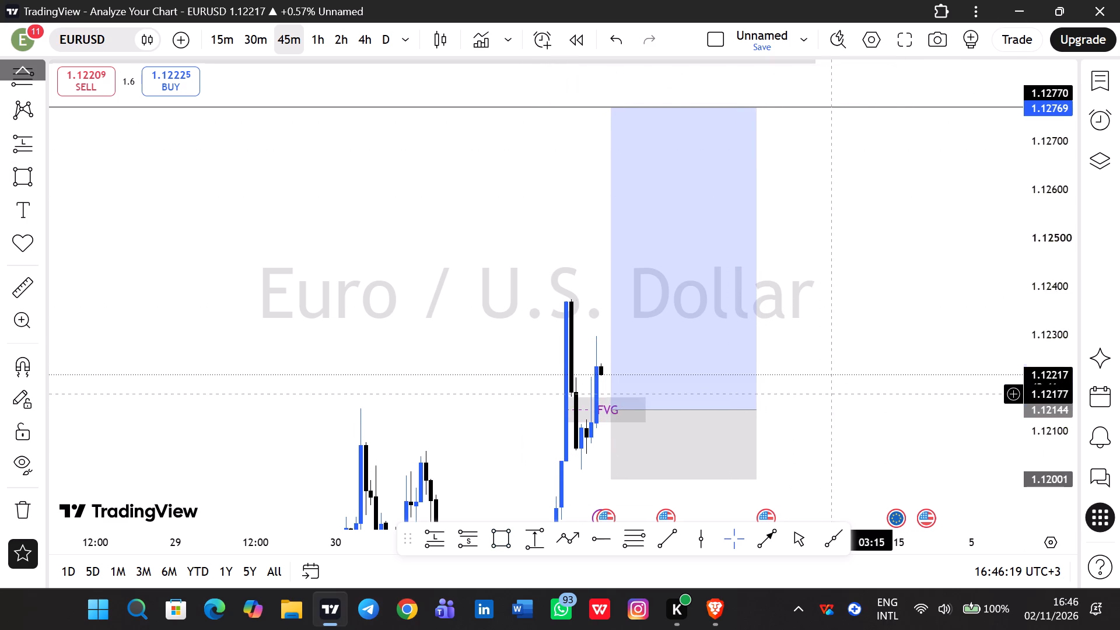
Lower the long position's stop to 1.11993, below the low of the recent pullback.
scroll(1057, 189, down, 7)
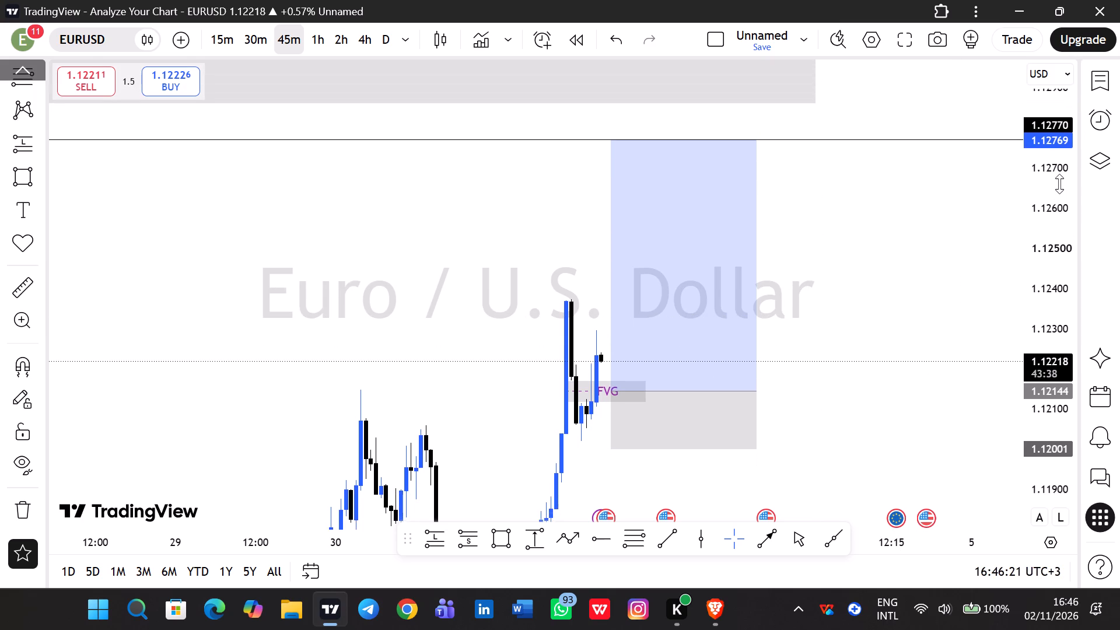
scroll(1060, 184, down, 2)
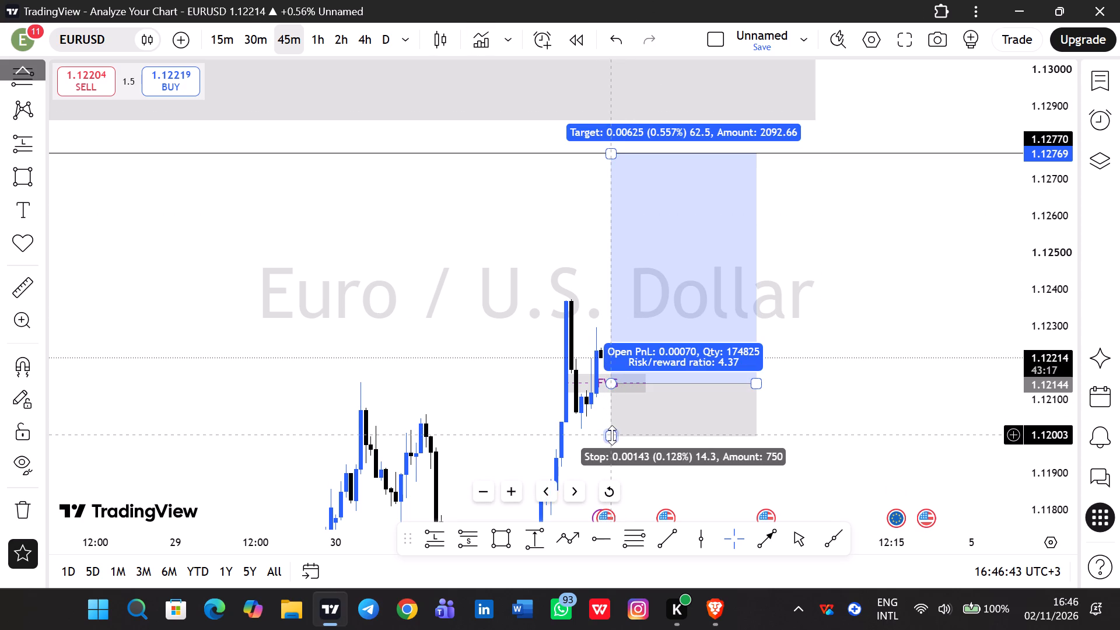
click(612, 435)
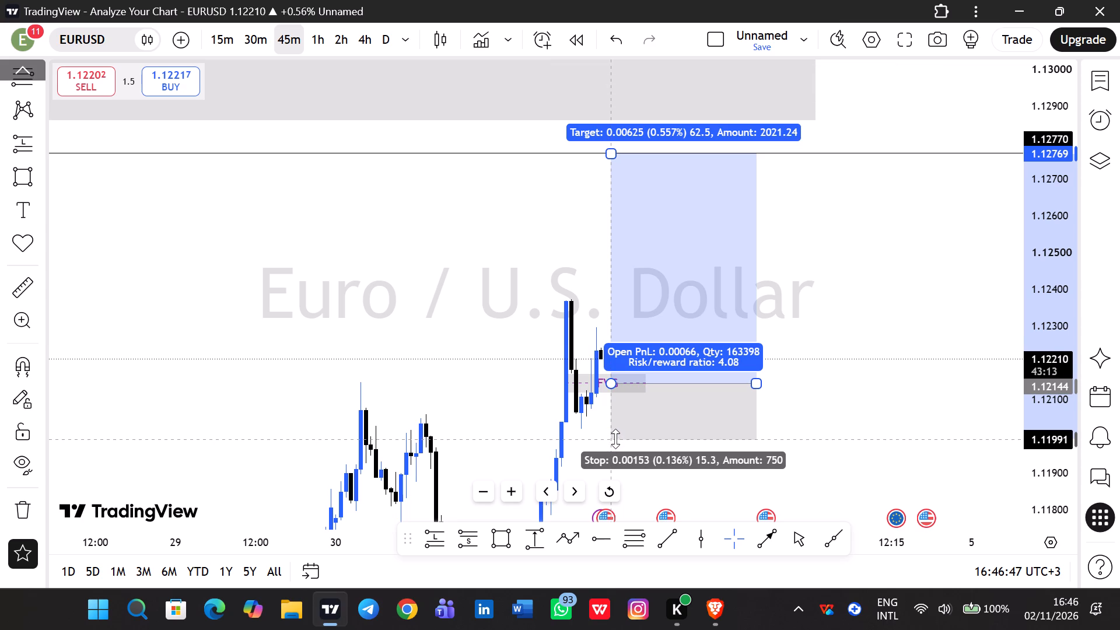
click(889, 374)
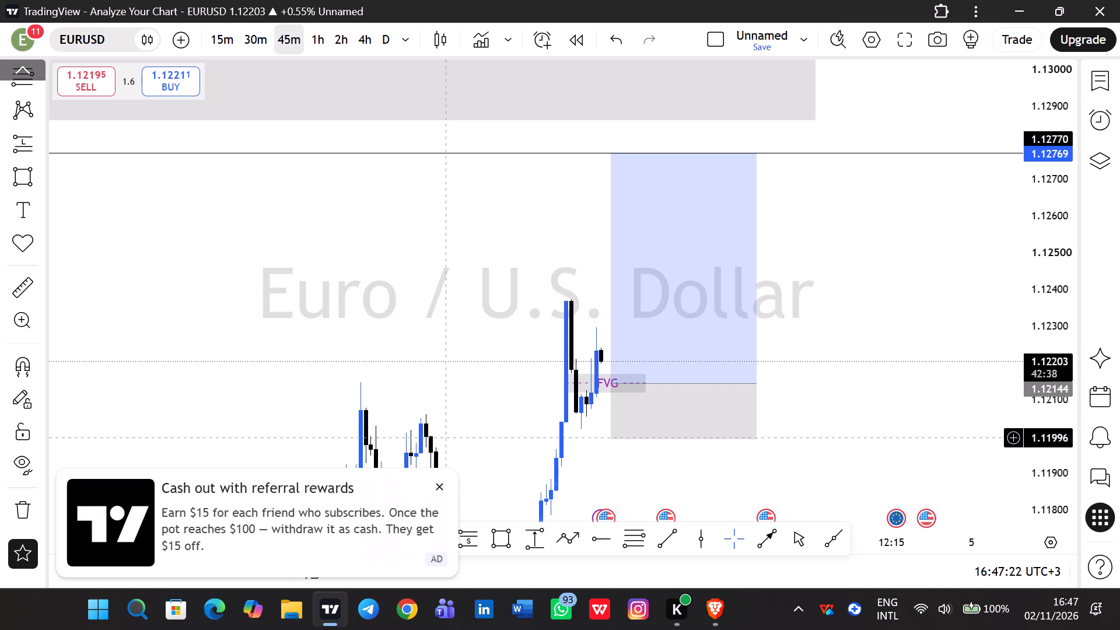
Dismiss the referral rewards advertisement covering the chart.
click(441, 487)
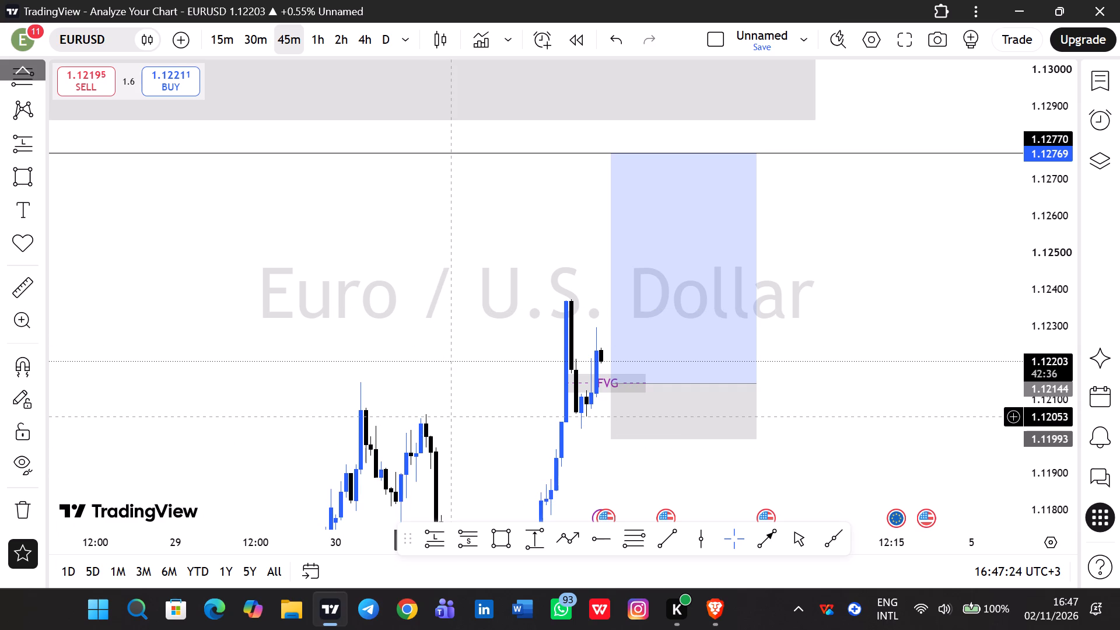
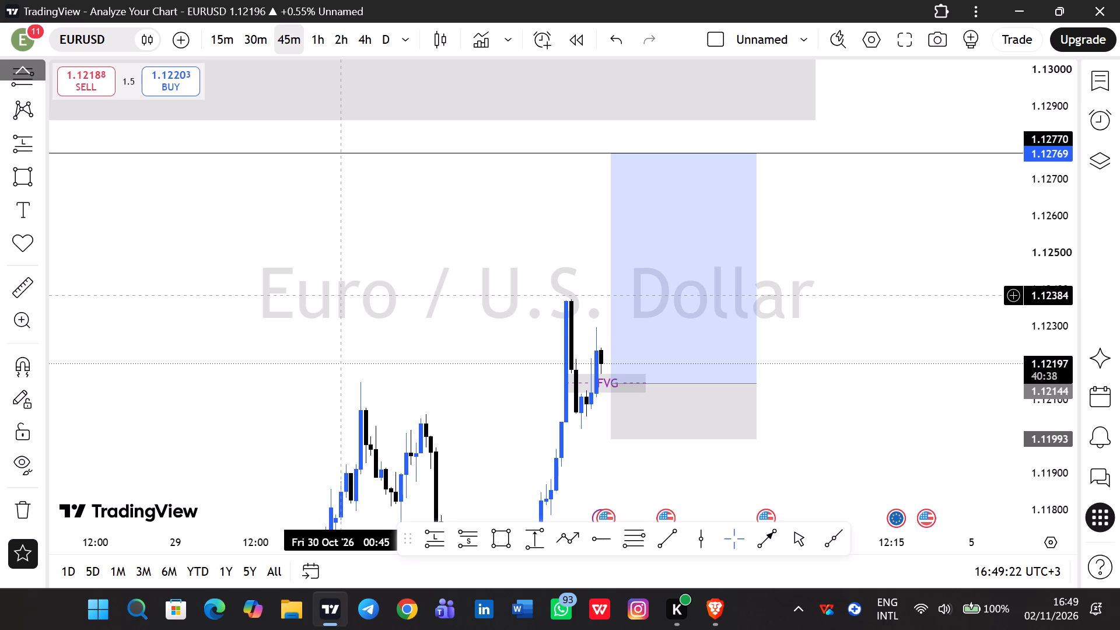
Nudge the long position's entry to 1.12146, inside the IFVG zone.
click(612, 384)
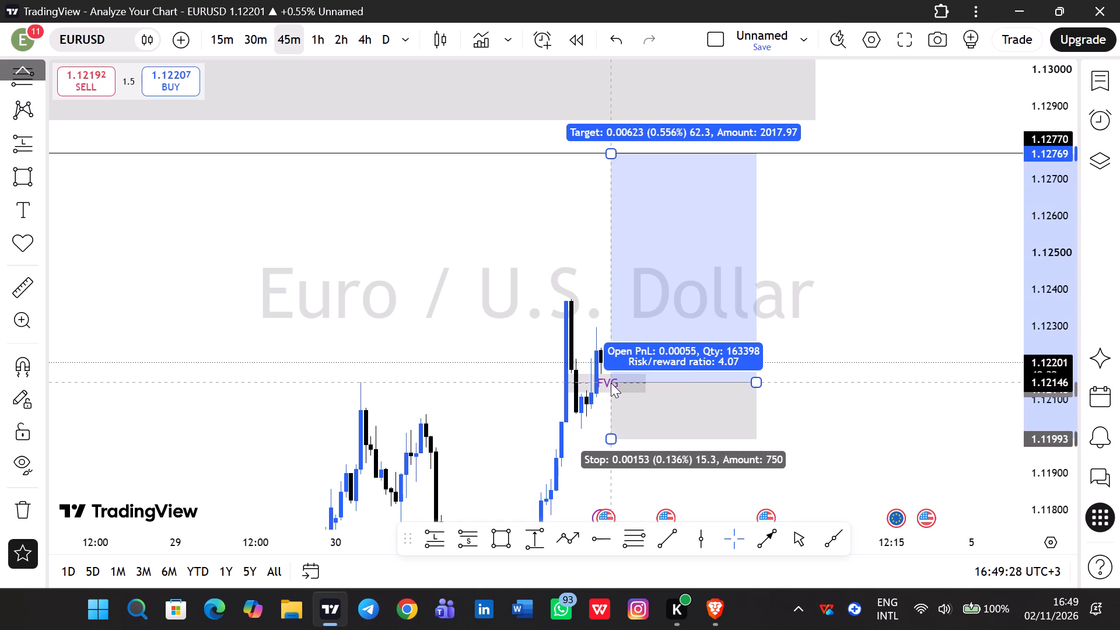
click(868, 375)
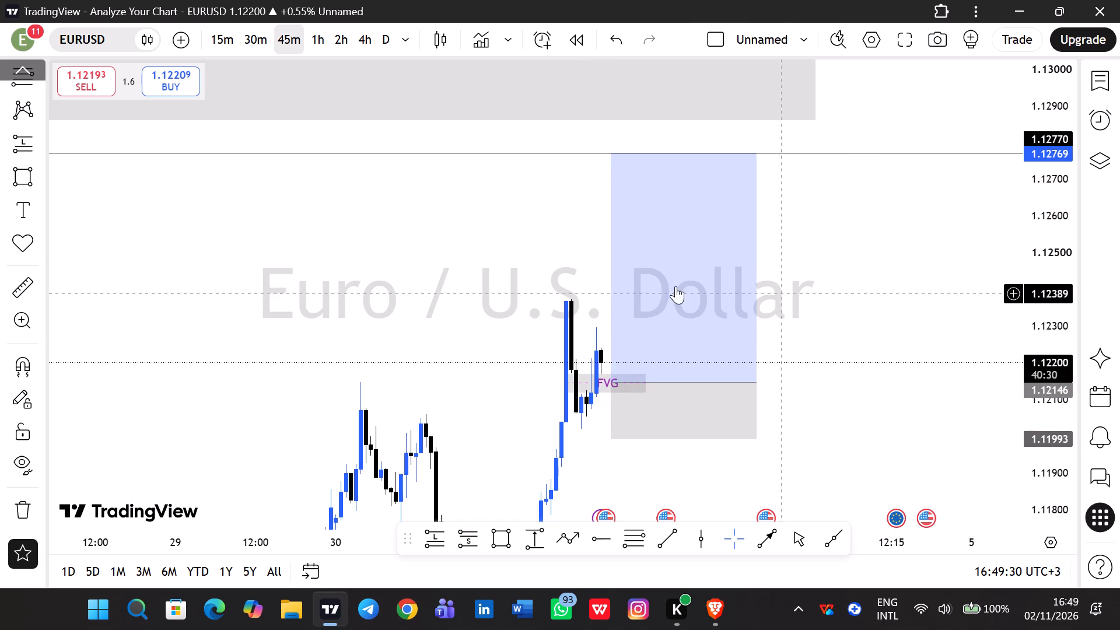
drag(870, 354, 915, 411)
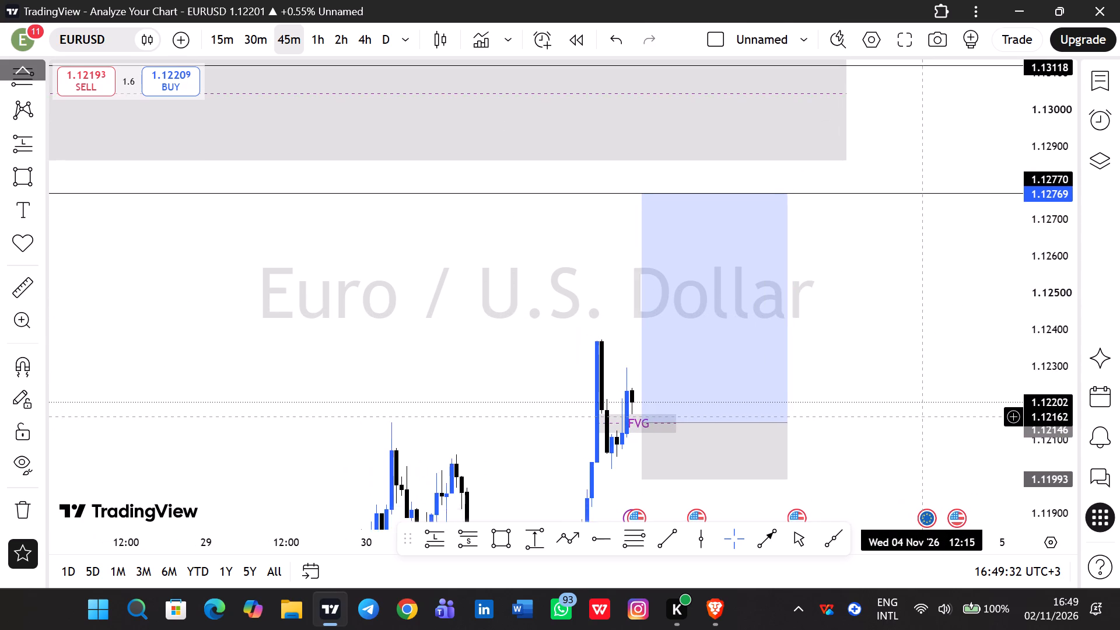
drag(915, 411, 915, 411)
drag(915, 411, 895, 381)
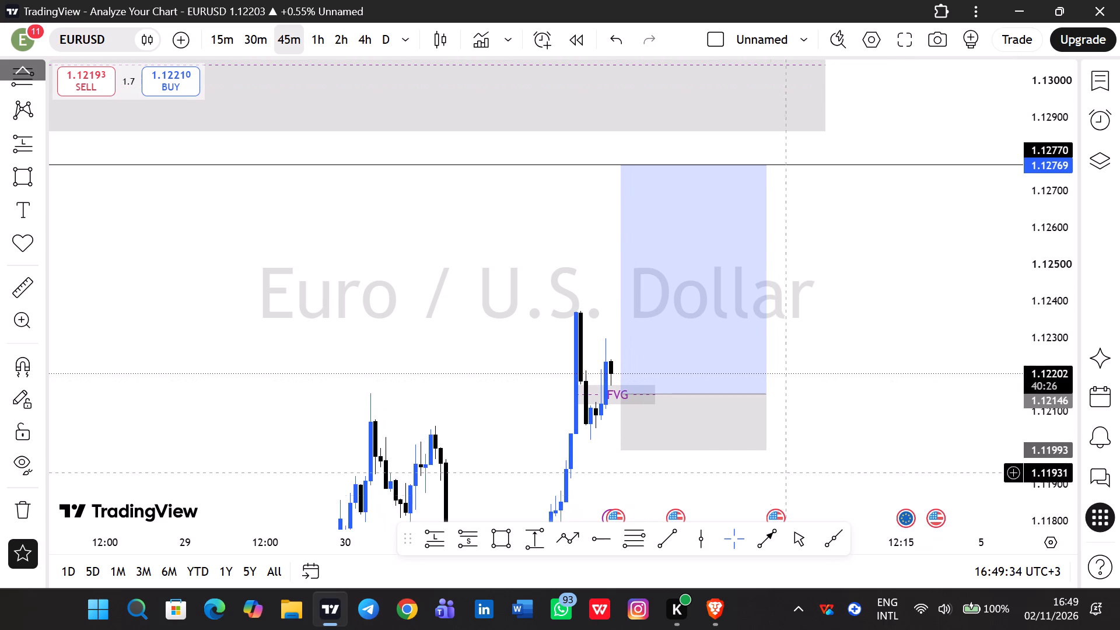
Switch to Brave, look through the YouTube music mix page and its suggested videos, and return to the chart.
click(717, 603)
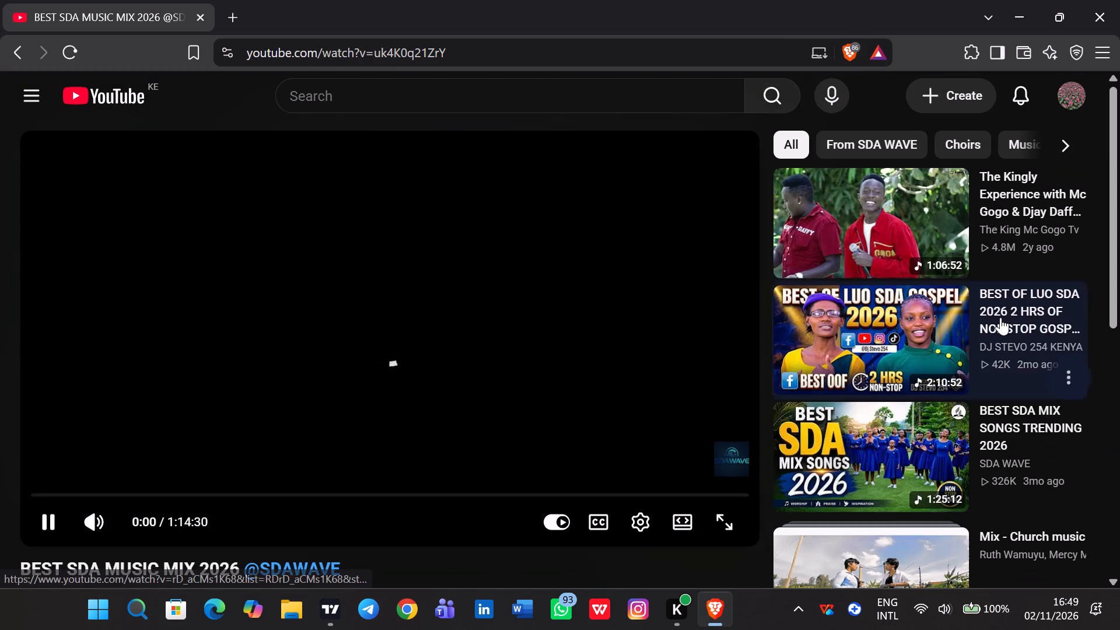
scroll(1002, 295, down, 3)
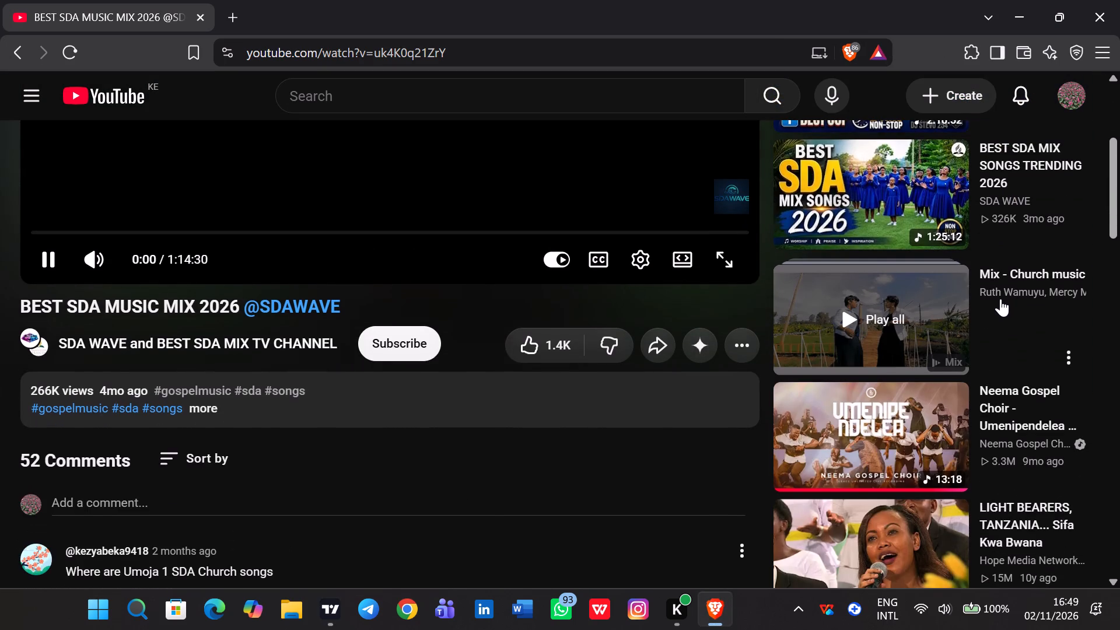
scroll(1000, 299, down, 6)
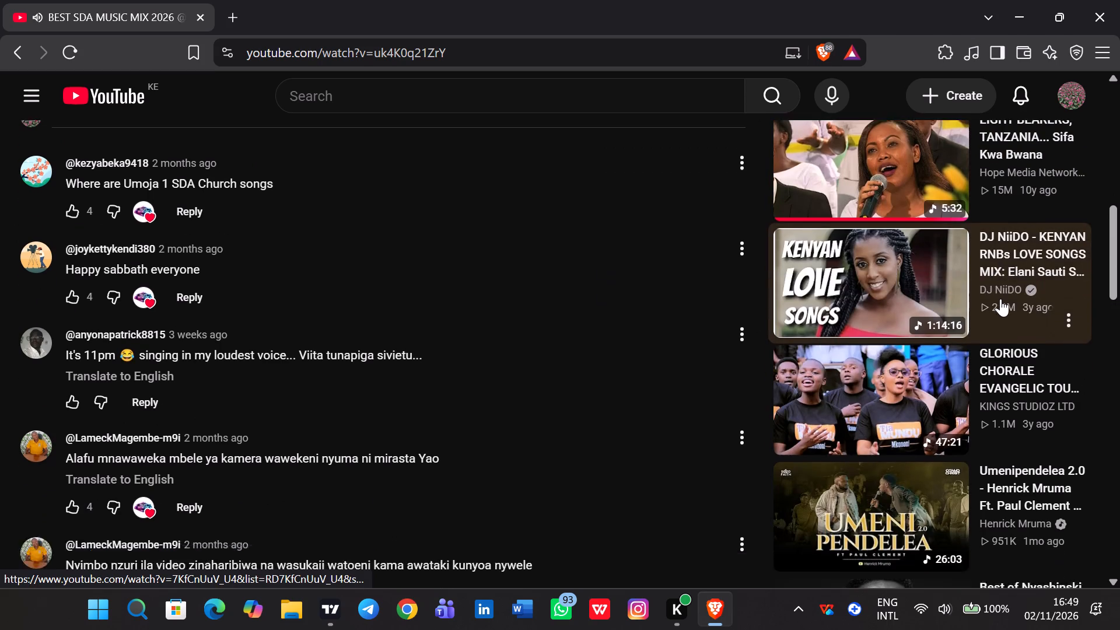
scroll(1000, 299, down, 1)
scroll(1000, 299, up, 17)
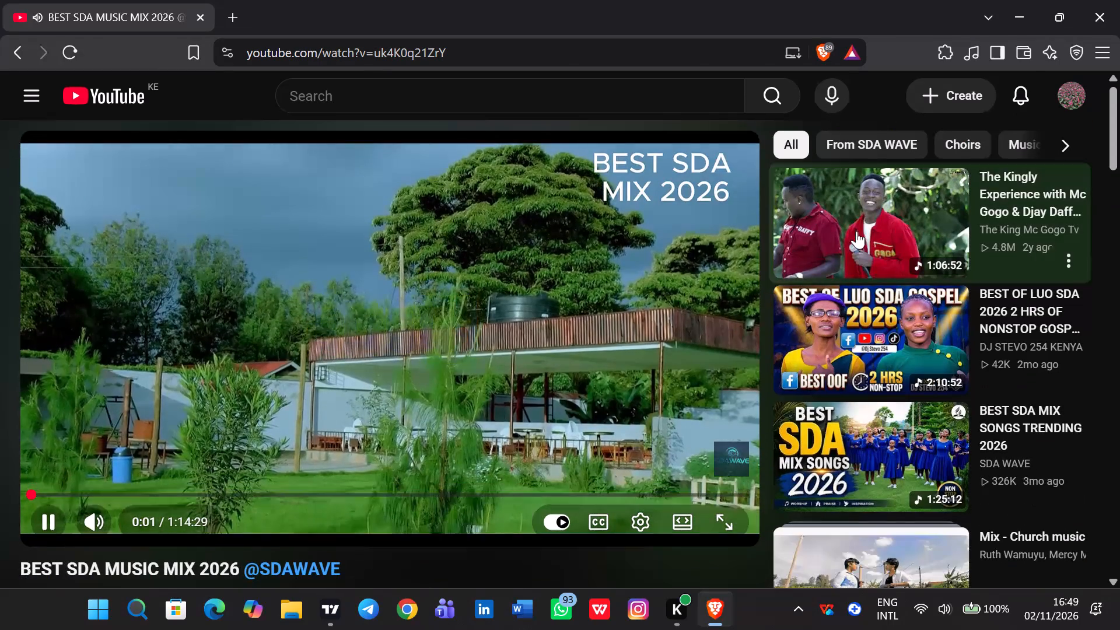
scroll(883, 258, down, 2)
scroll(898, 260, up, 6)
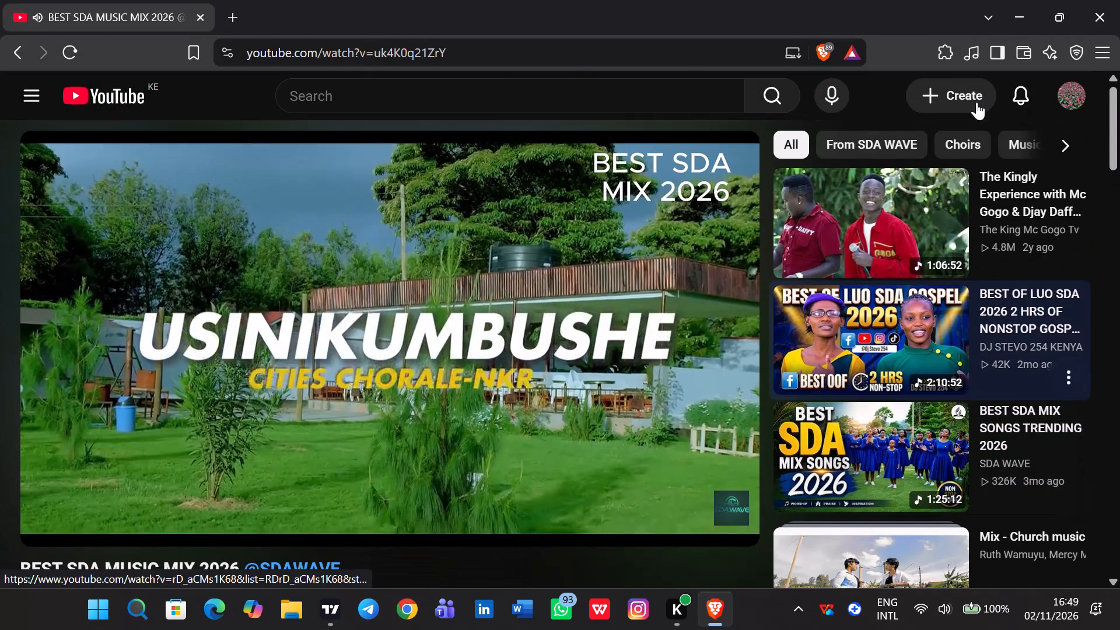
click(1021, 17)
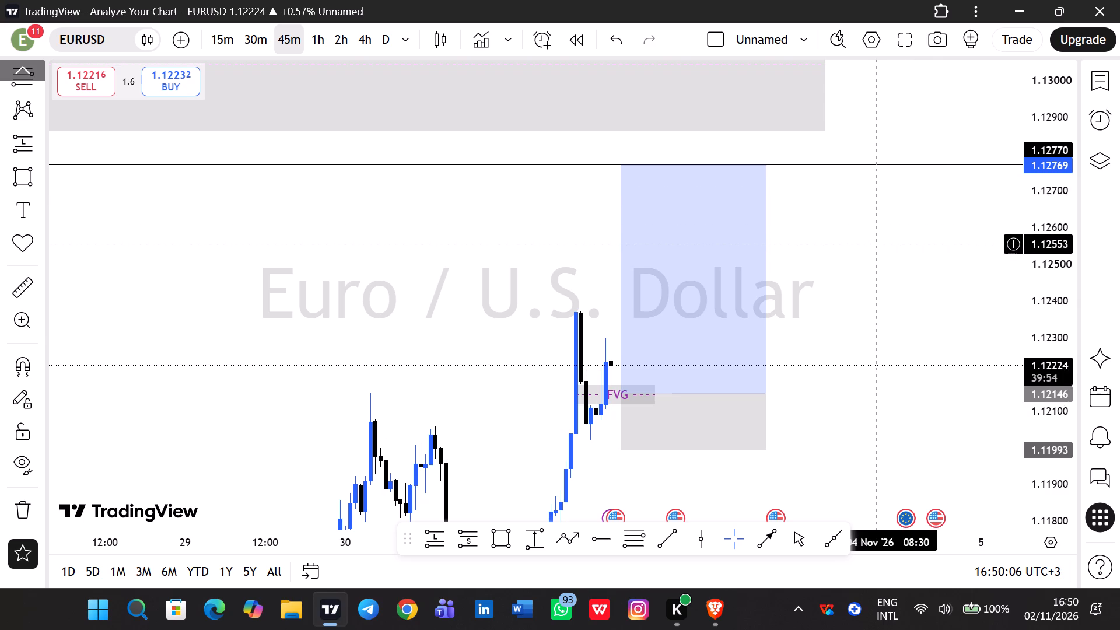
Search the symbols for xauusd and switch the chart to the TVC Gold symbol.
drag(881, 316, 859, 302)
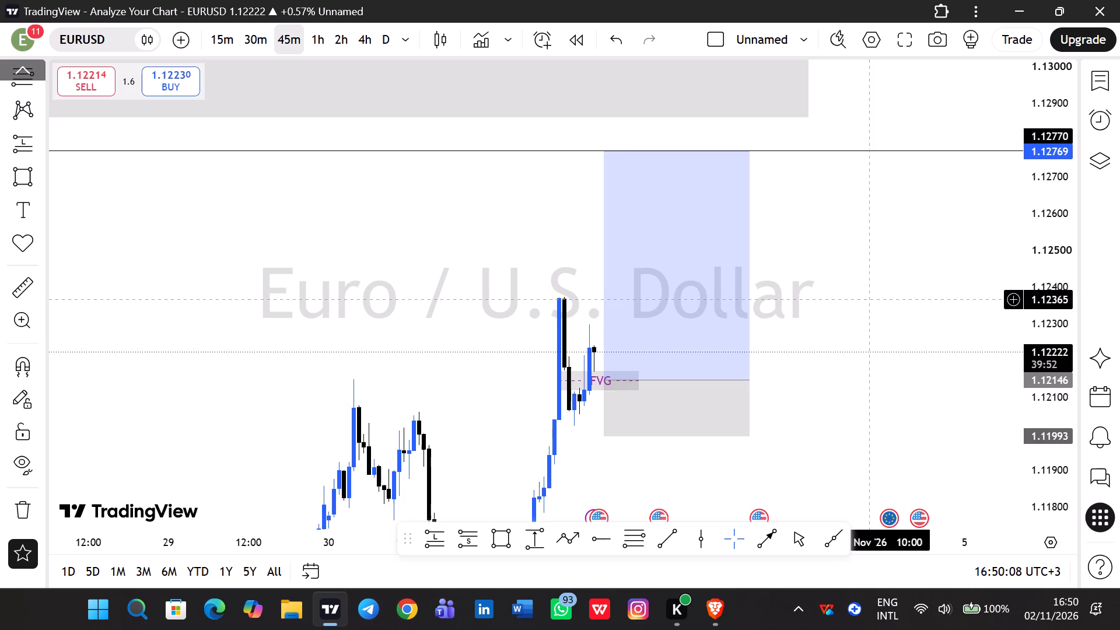
drag(273, 274, 407, 251)
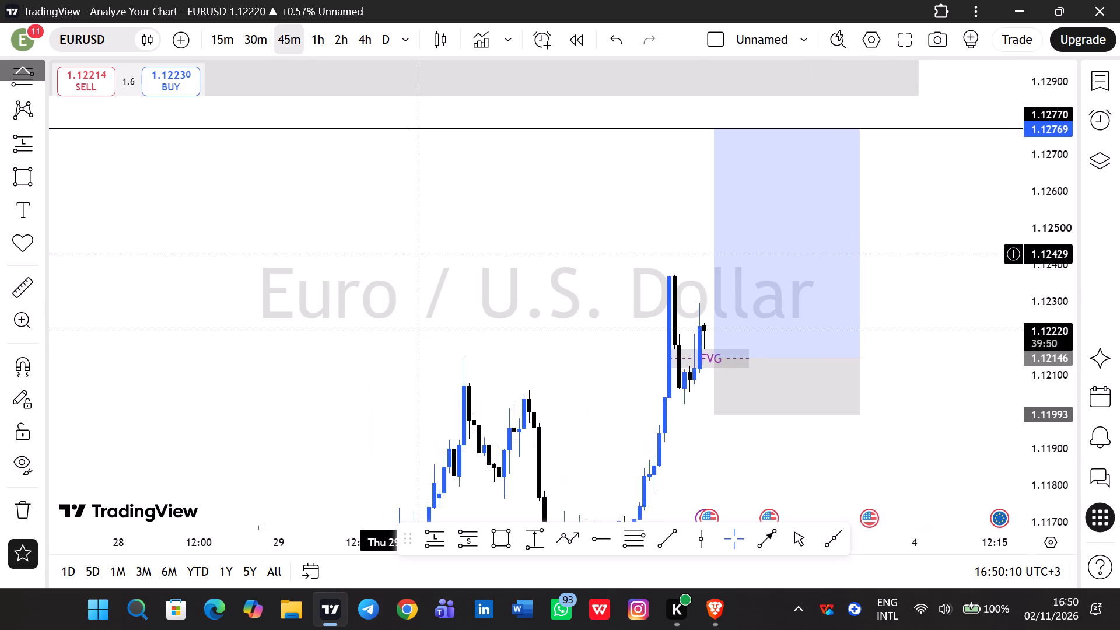
text(xauusd)
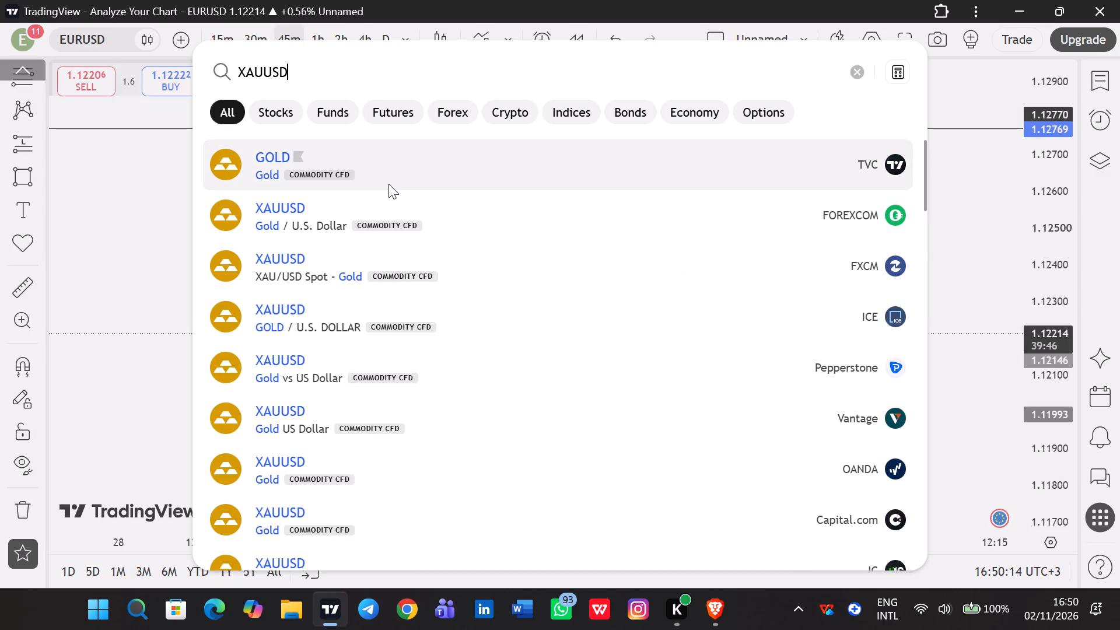
click(387, 176)
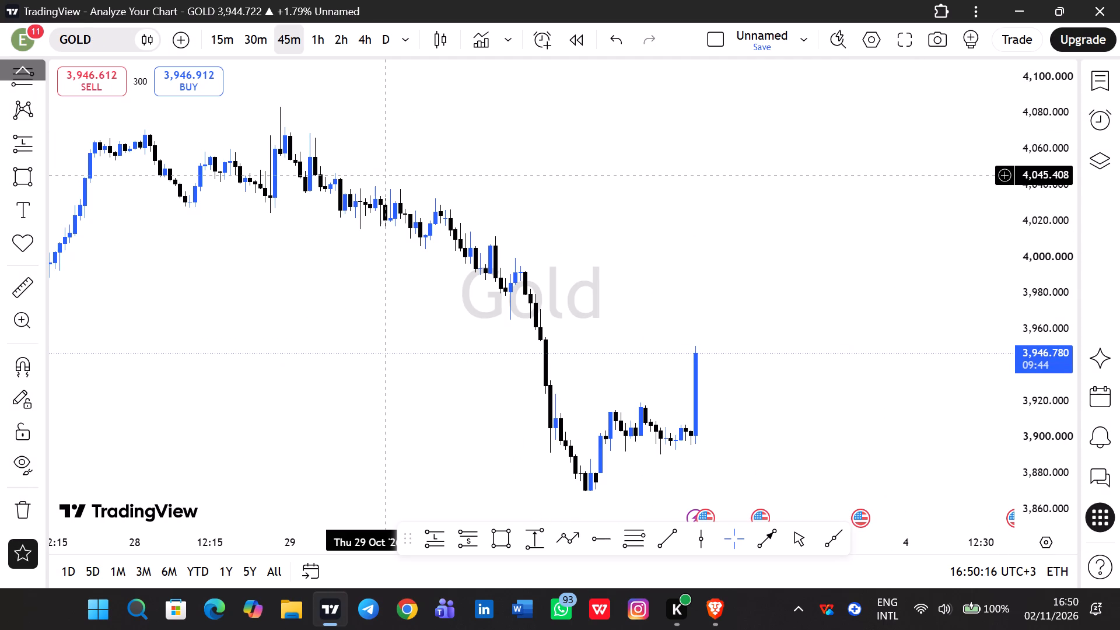
Switch the gold chart from 45 minutes to the daily timeframe.
drag(411, 353, 521, 285)
click(523, 284)
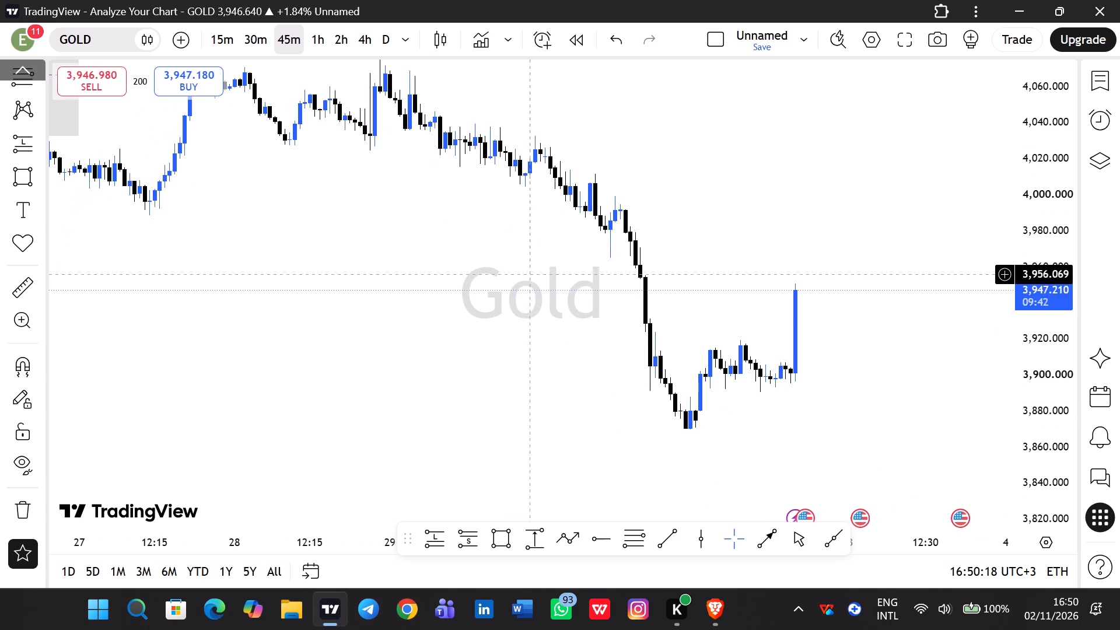
drag(250, 212, 701, 317)
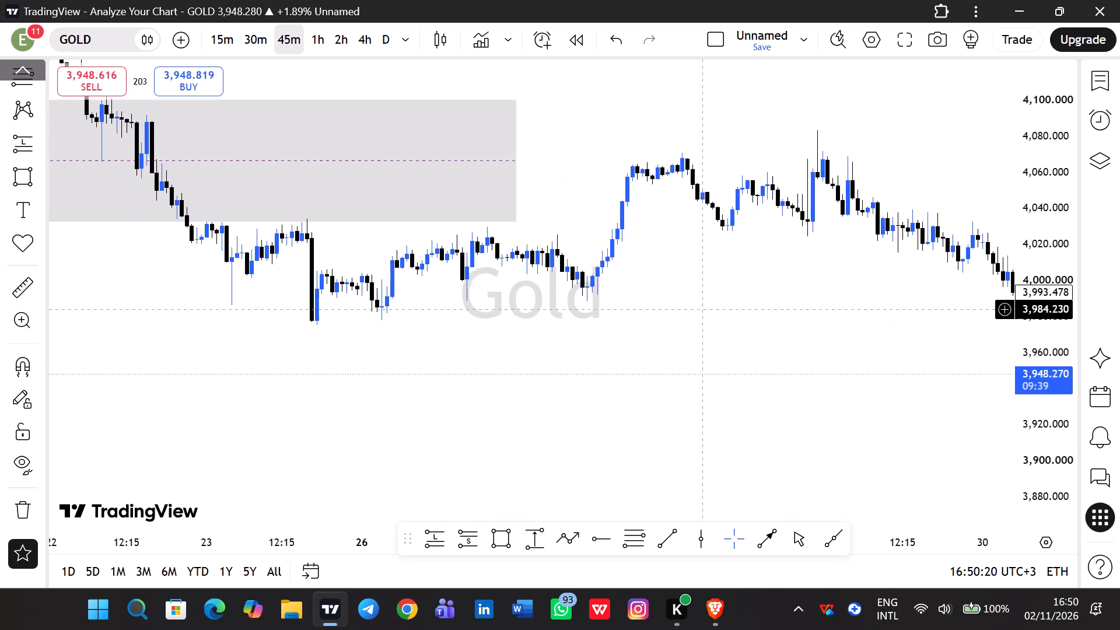
drag(701, 317, 873, 331)
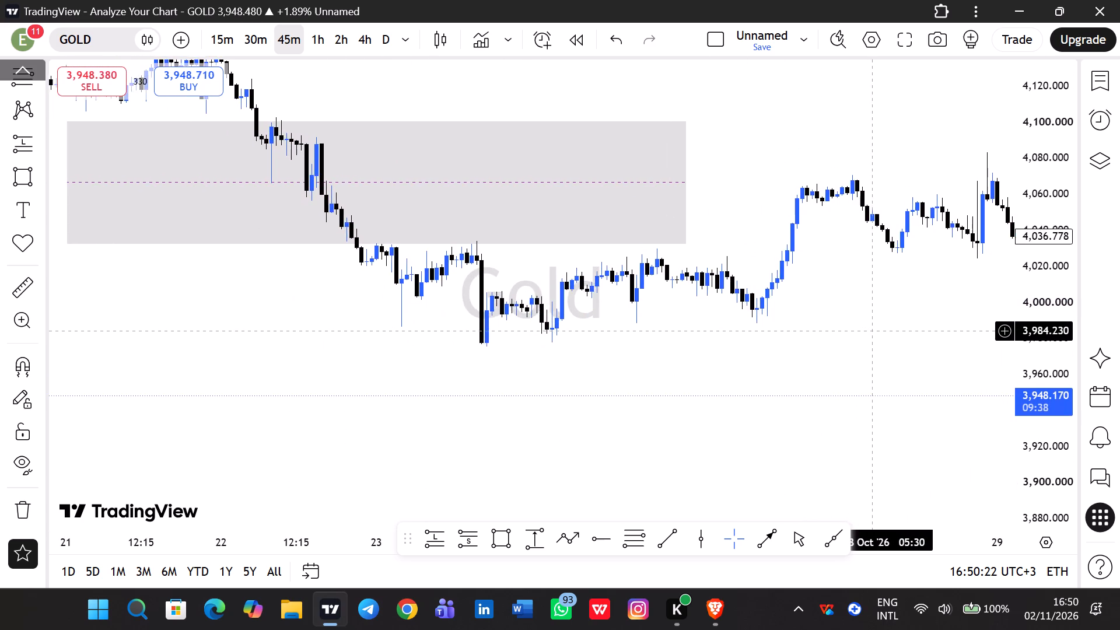
drag(873, 331, 912, 346)
drag(897, 356, 780, 352)
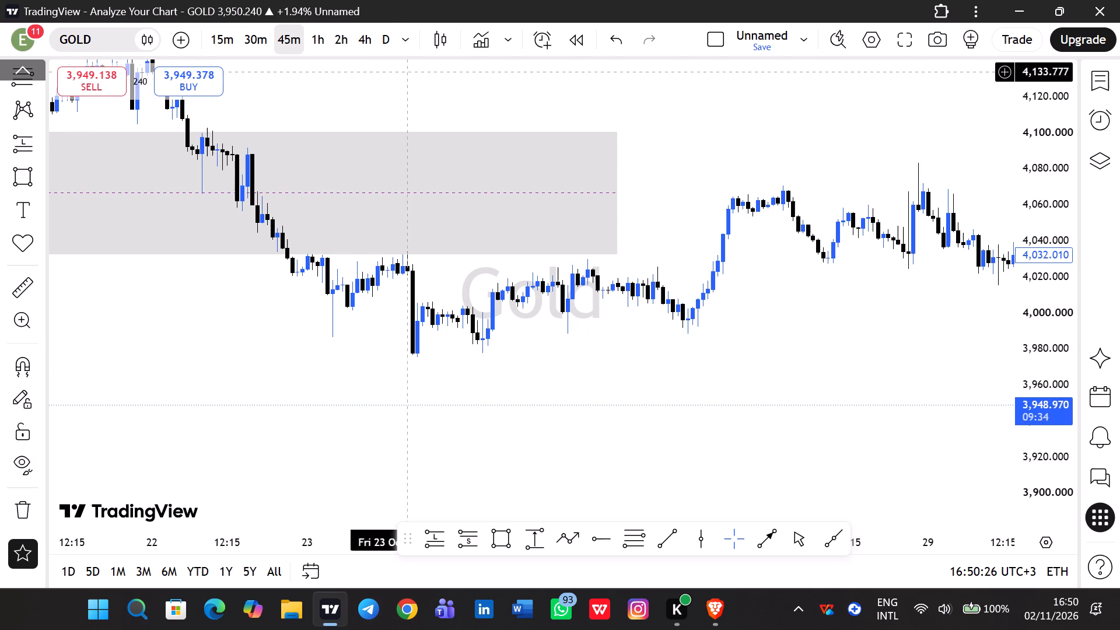
click(388, 41)
Fit the daily FVG rectangle to the late-October gap, with its lower edge at 4,033.373 and upper edge at about 4,104.
drag(713, 308, 452, 332)
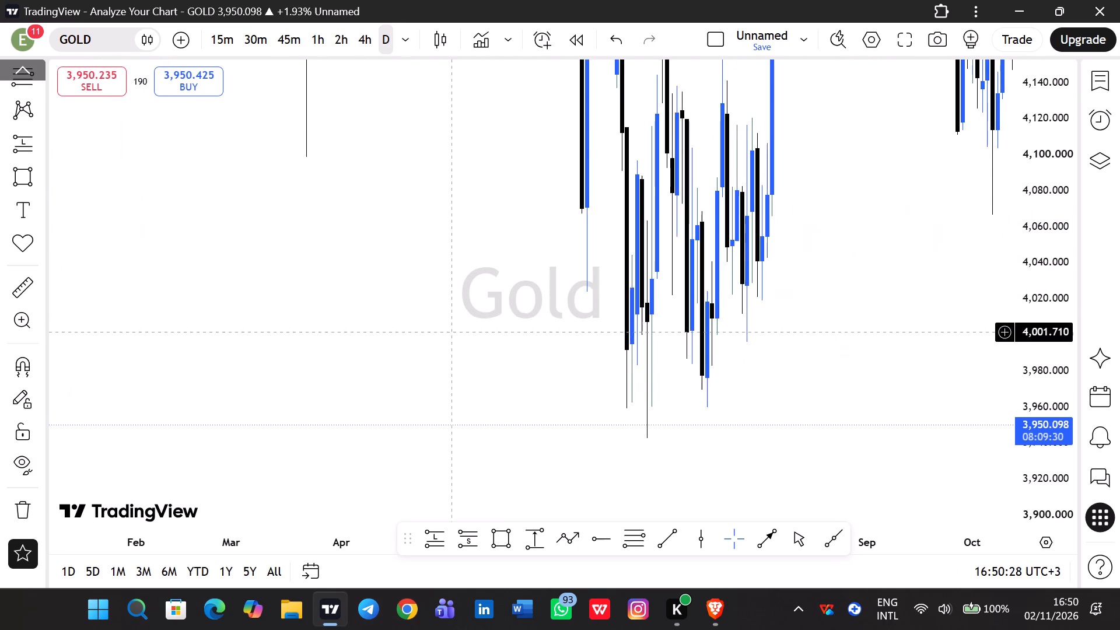
click(989, 492)
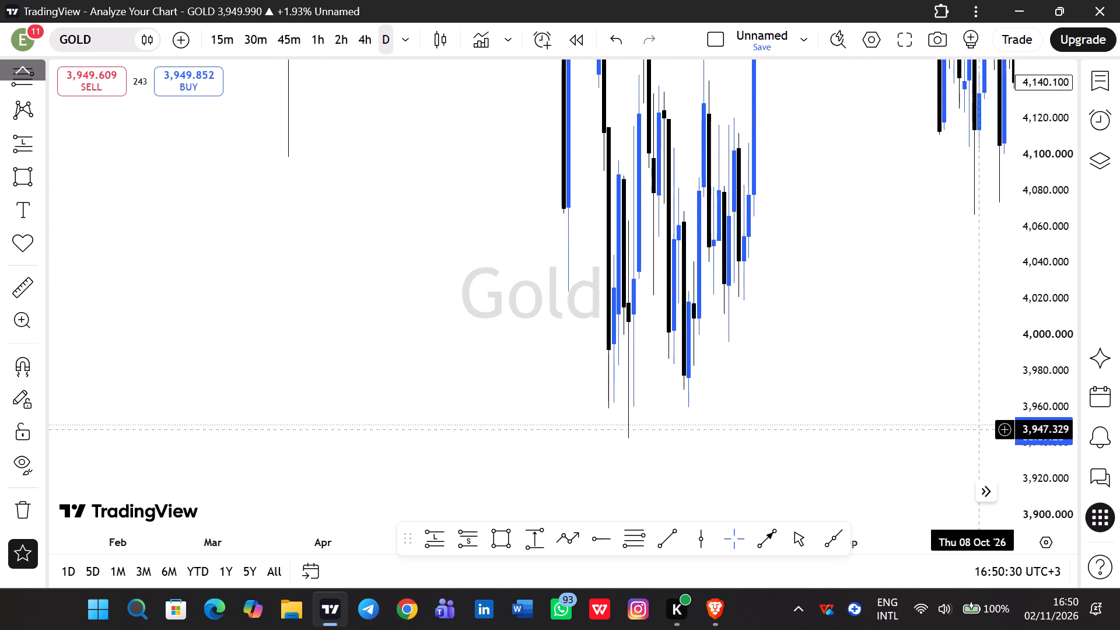
click(743, 365)
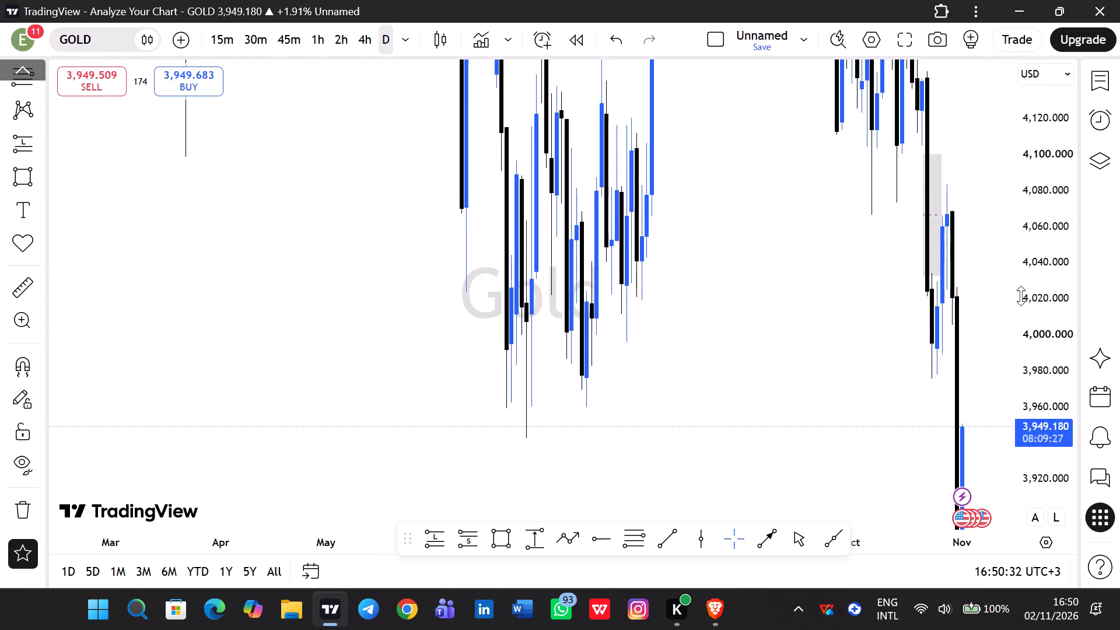
scroll(1021, 296, down, 4)
scroll(778, 356, up, 10)
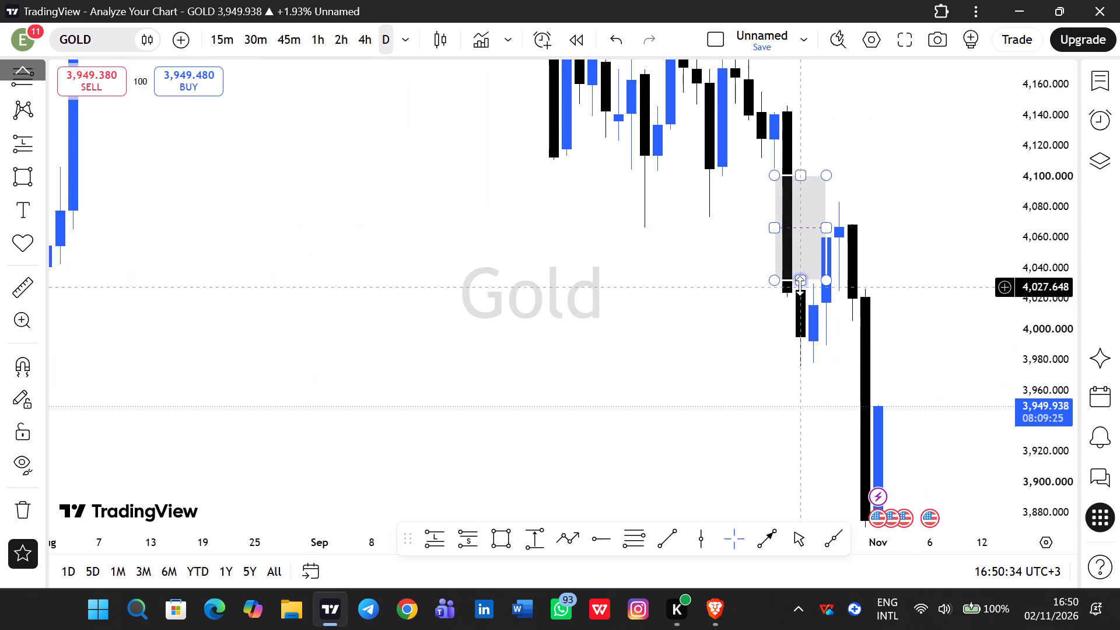
drag(805, 277, 814, 278)
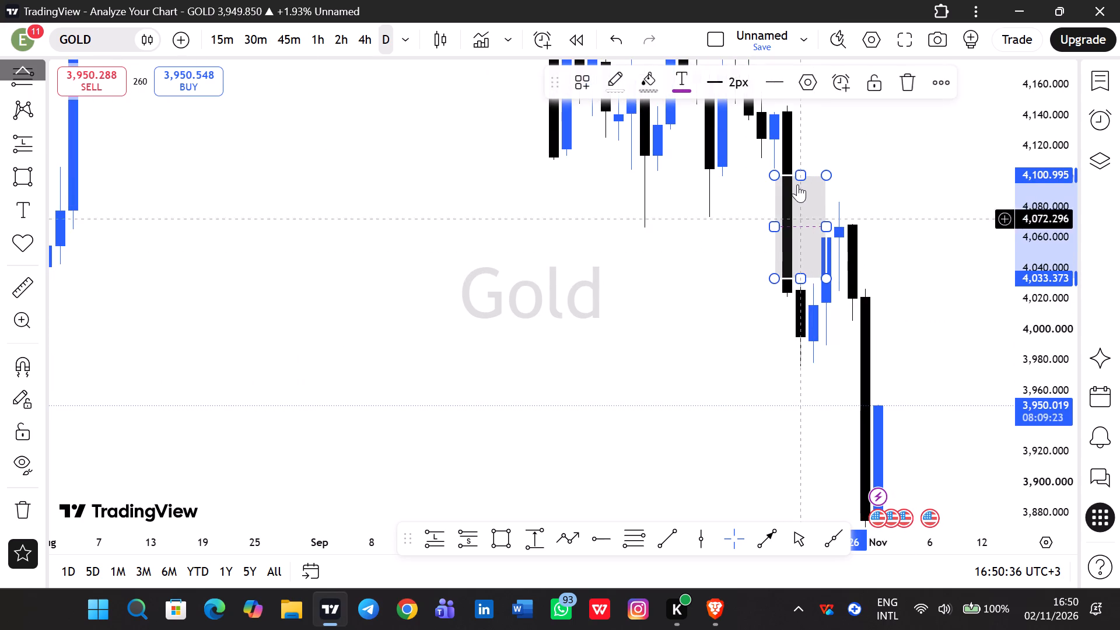
drag(803, 176, 801, 171)
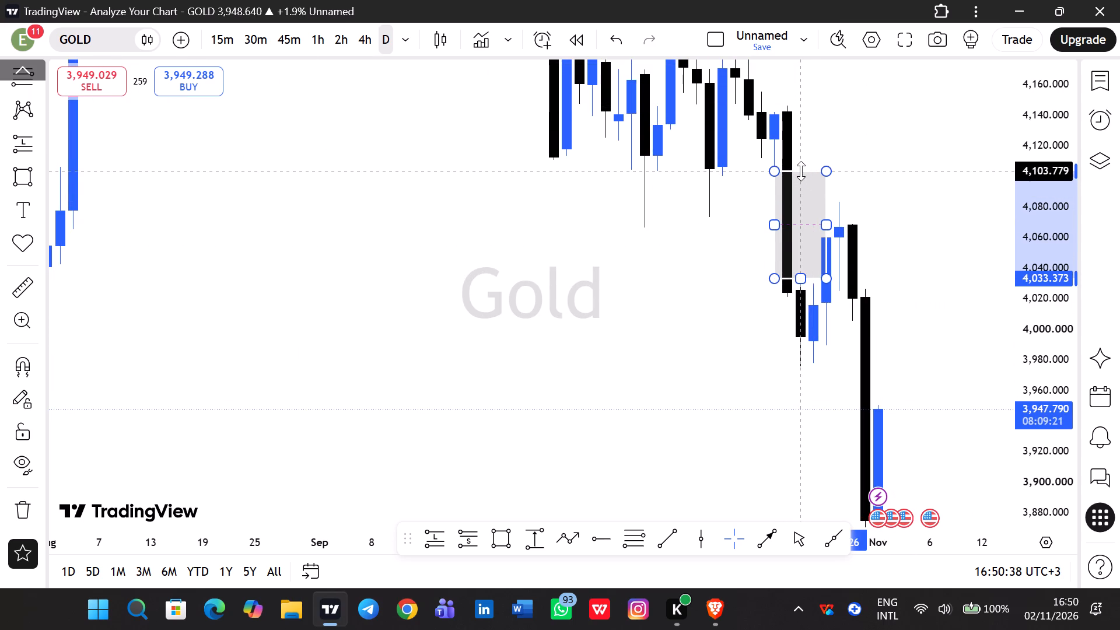
drag(801, 171, 801, 170)
click(842, 147)
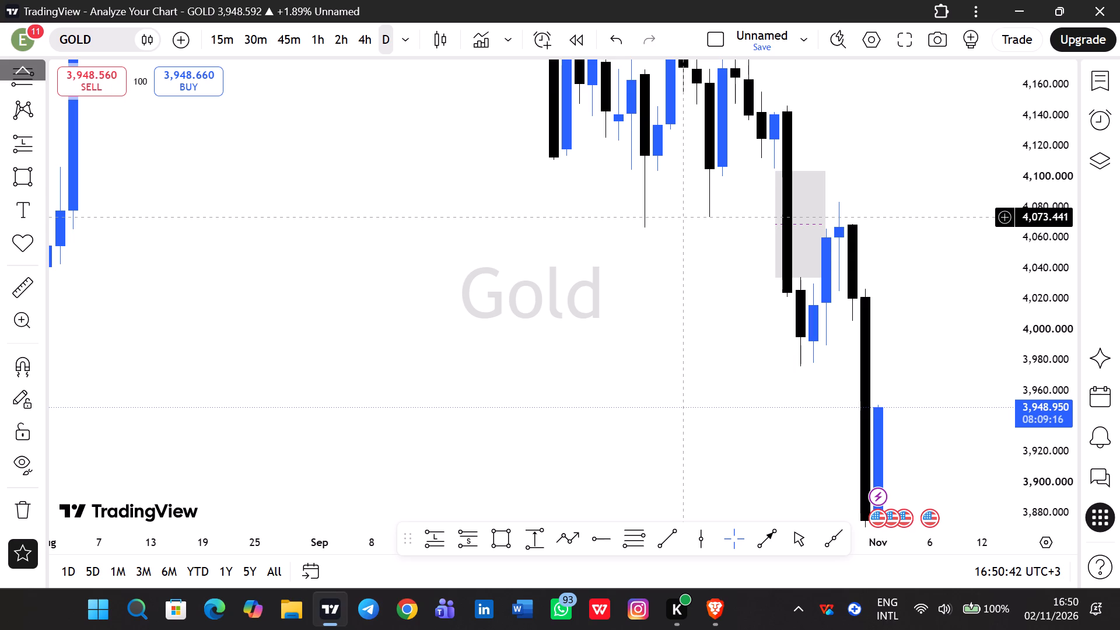
click(803, 172)
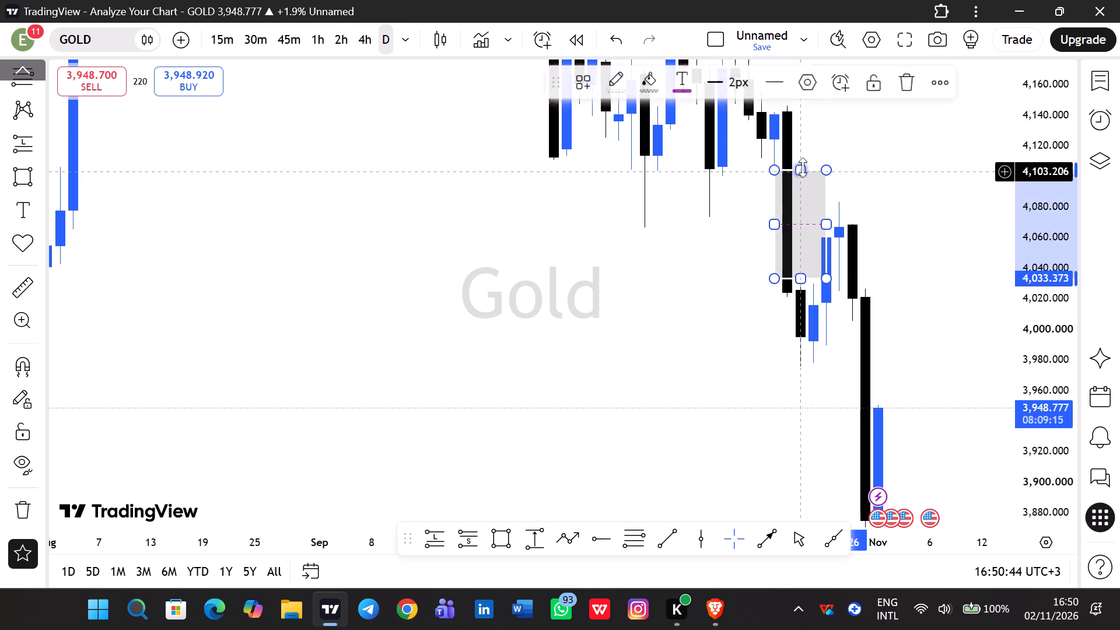
click(843, 155)
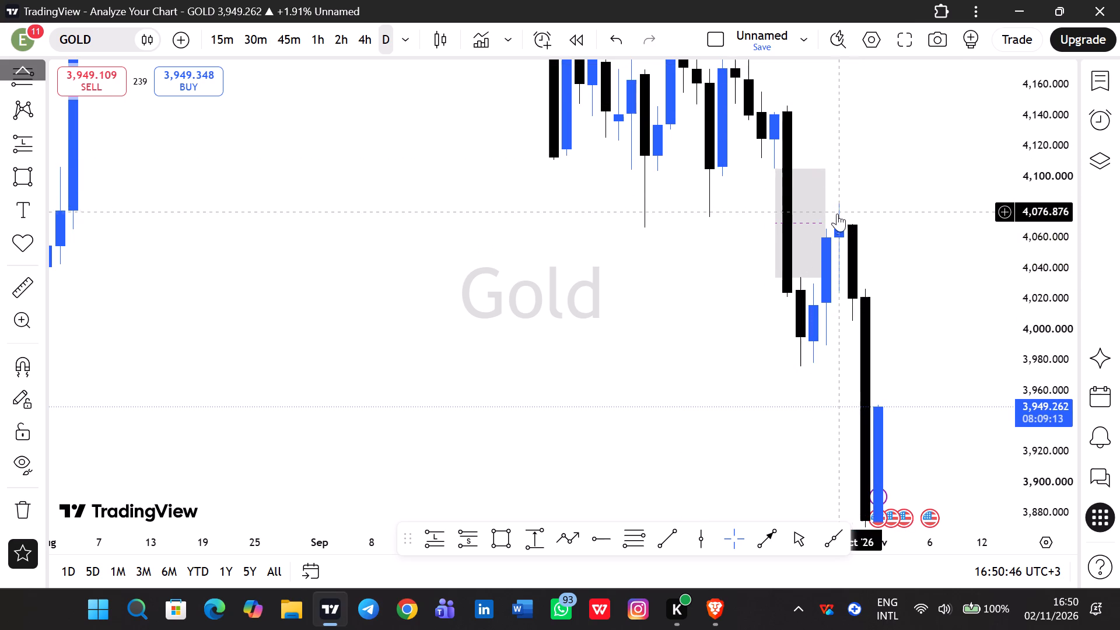
Extend the end of the daily FVG rectangle forward by two daily candles.
drag(829, 222, 848, 225)
click(897, 218)
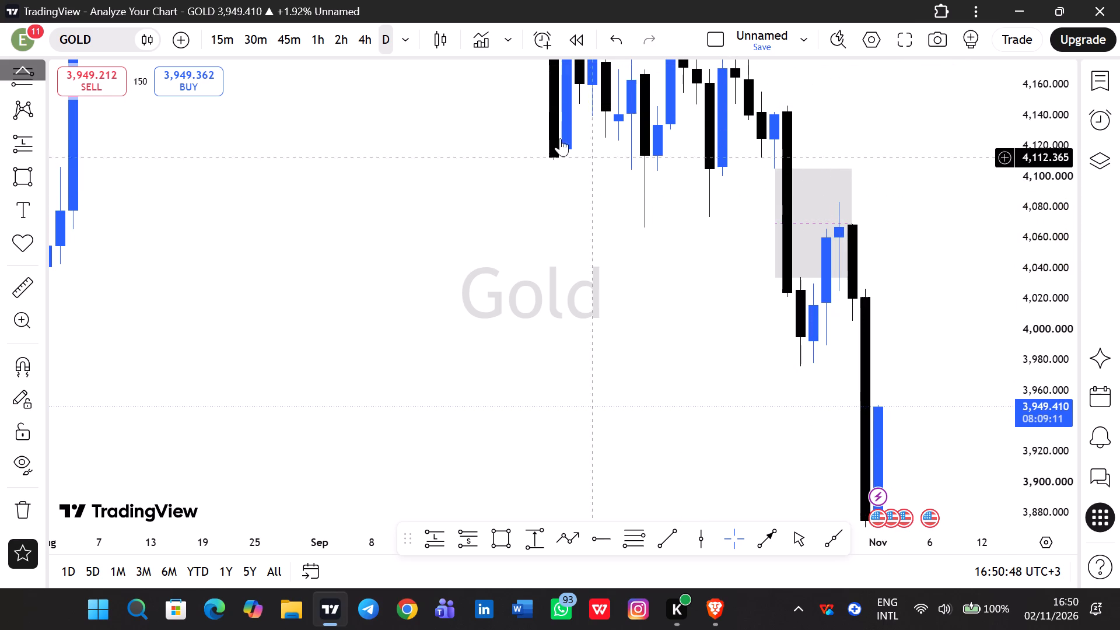
Delete the old horizontal ray at 4,330.241 from the daily gold chart.
drag(918, 375, 839, 256)
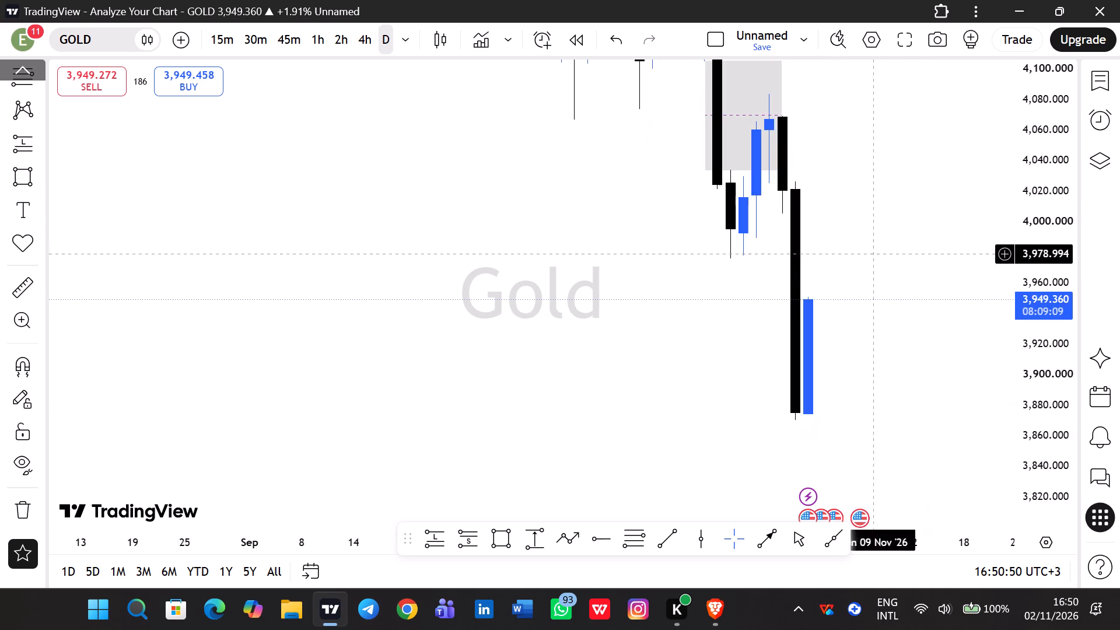
scroll(1038, 285, down, 7)
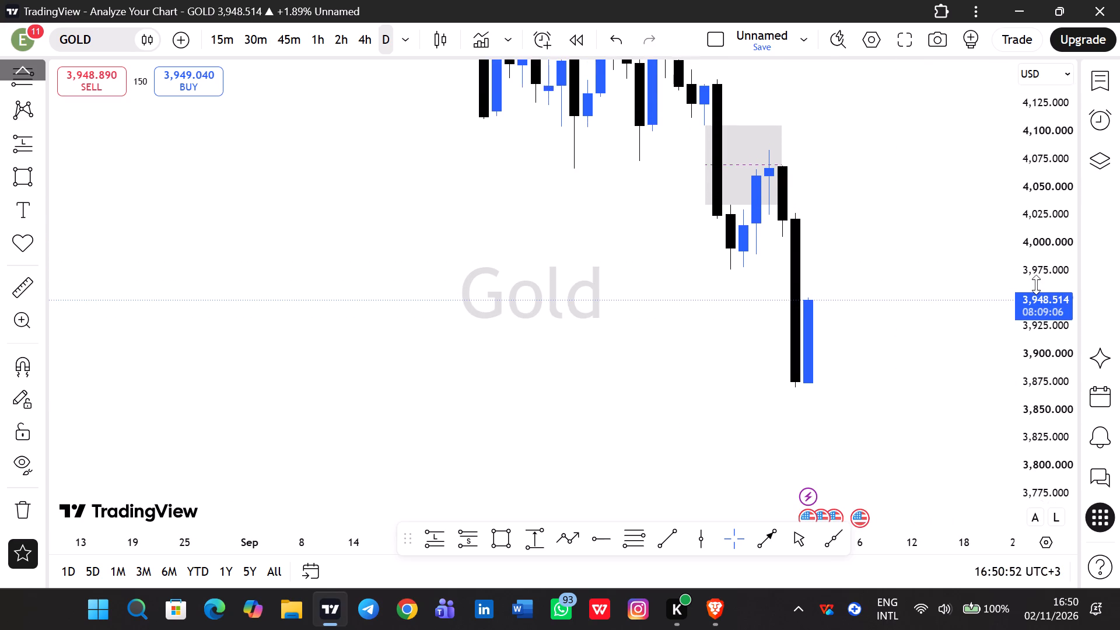
scroll(1036, 285, down, 8)
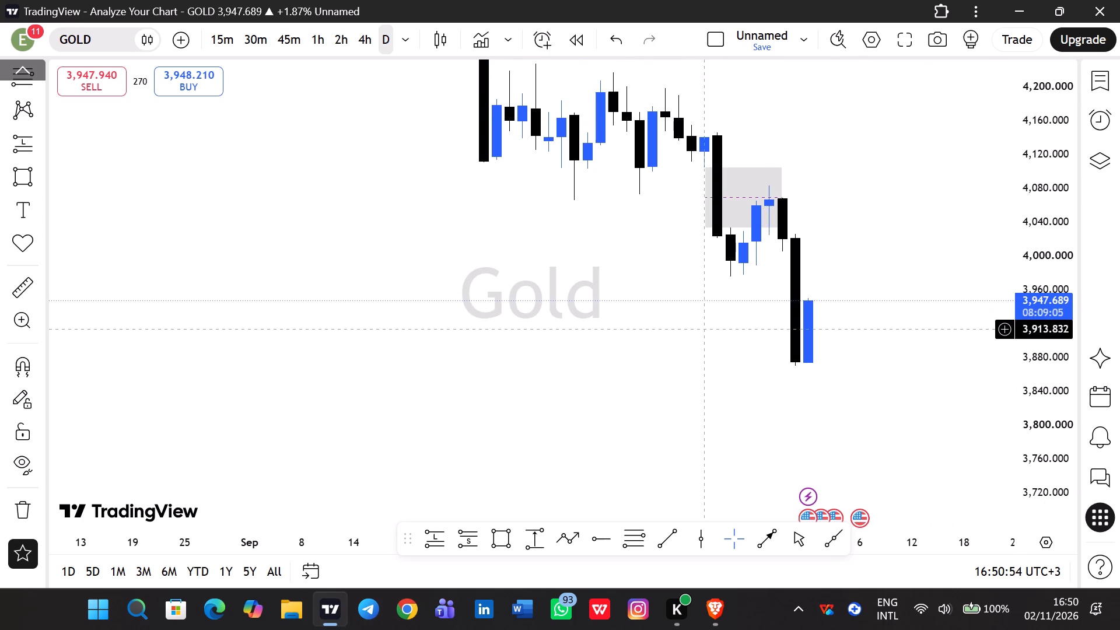
scroll(702, 329, down, 5)
drag(736, 308, 708, 365)
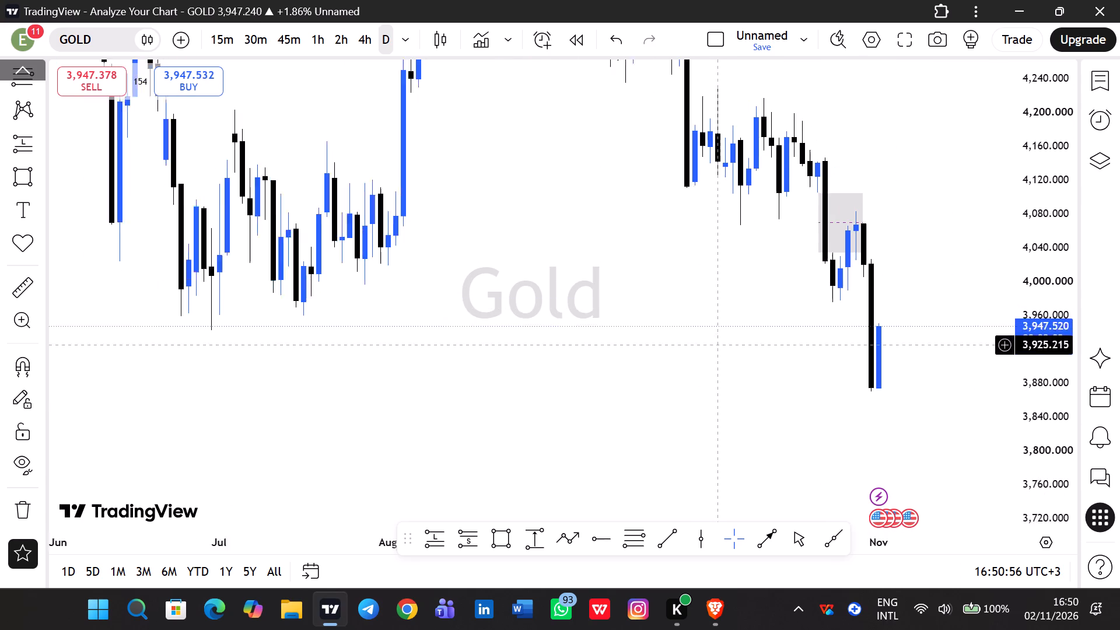
drag(708, 365, 702, 376)
scroll(1048, 194, down, 10)
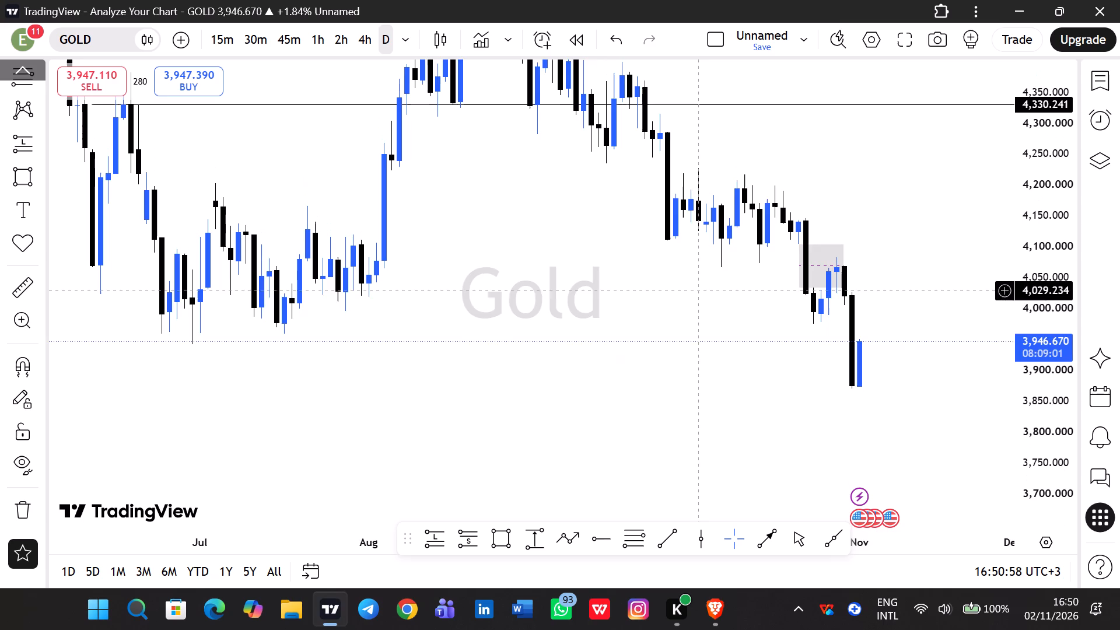
drag(503, 338, 543, 483)
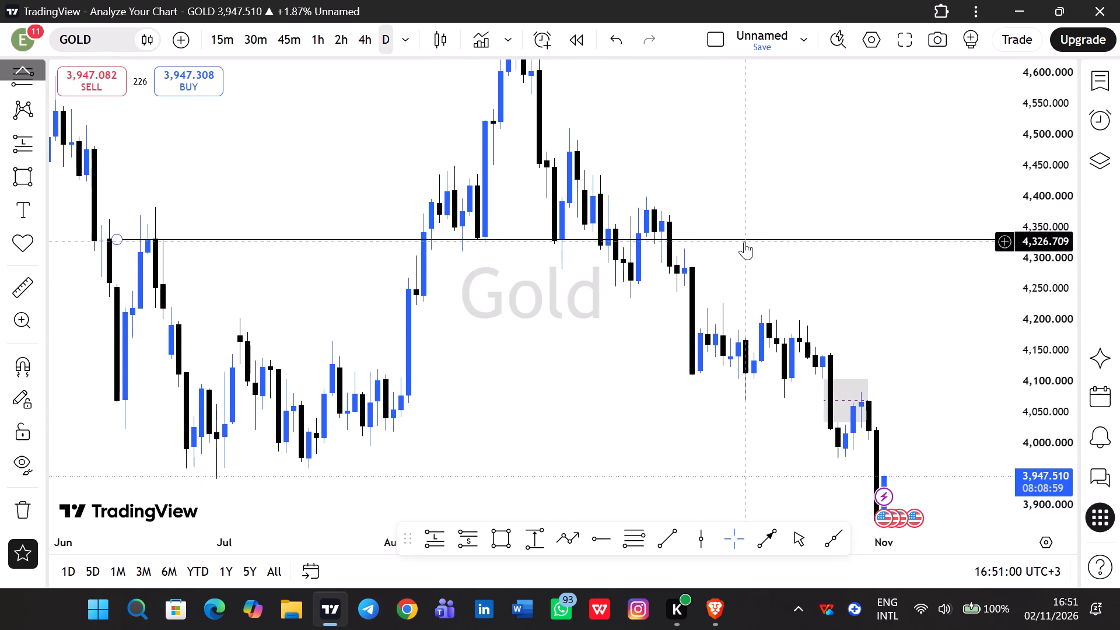
click(744, 241)
click(871, 88)
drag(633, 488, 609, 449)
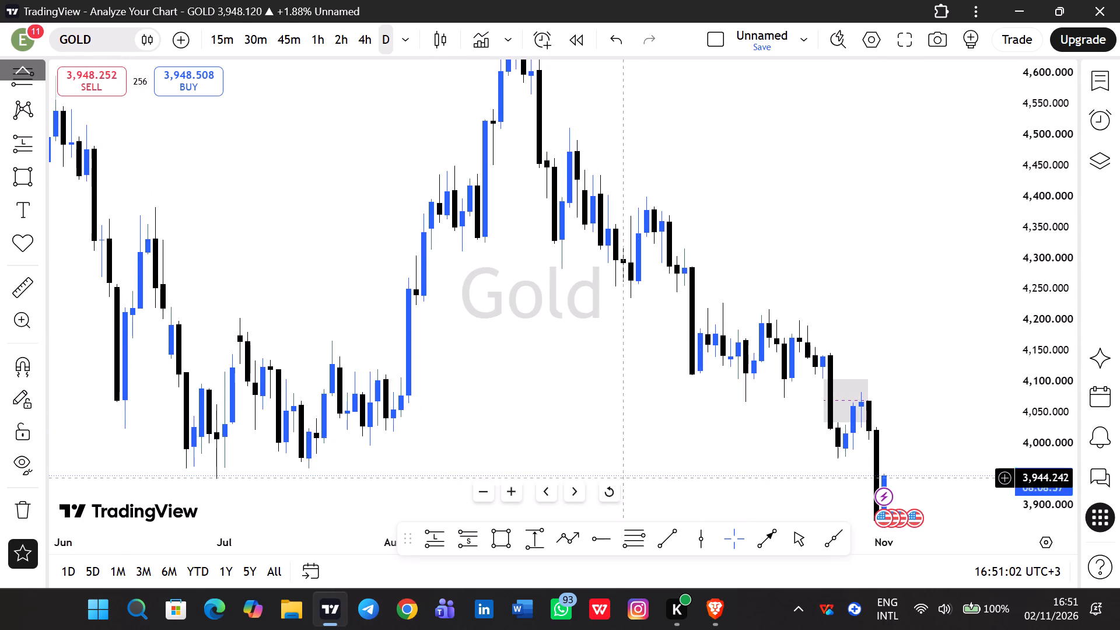
Switch gold to the 4-hour timeframe and mark the gap in the latest sell-off with a rectangle from about 3,924 to 3,966.
drag(609, 449, 572, 374)
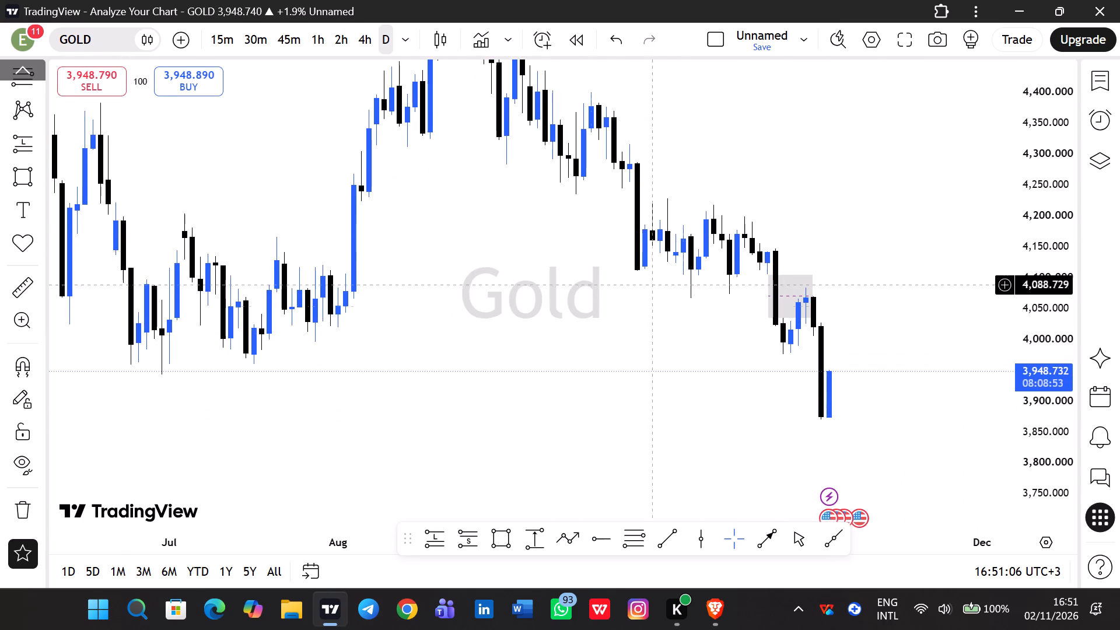
click(362, 48)
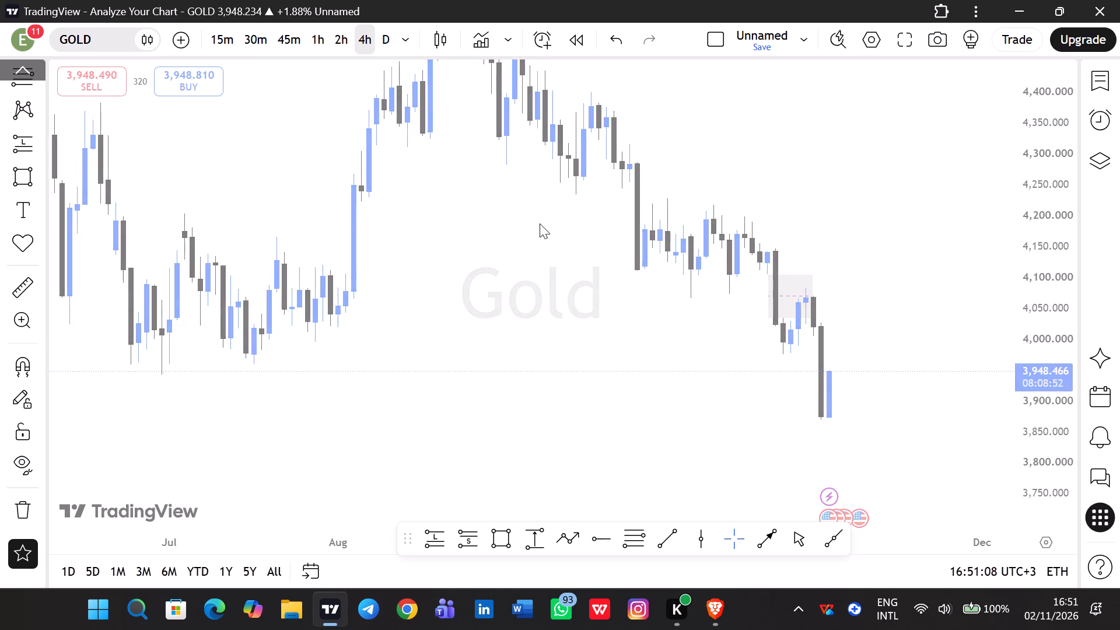
drag(808, 317, 793, 193)
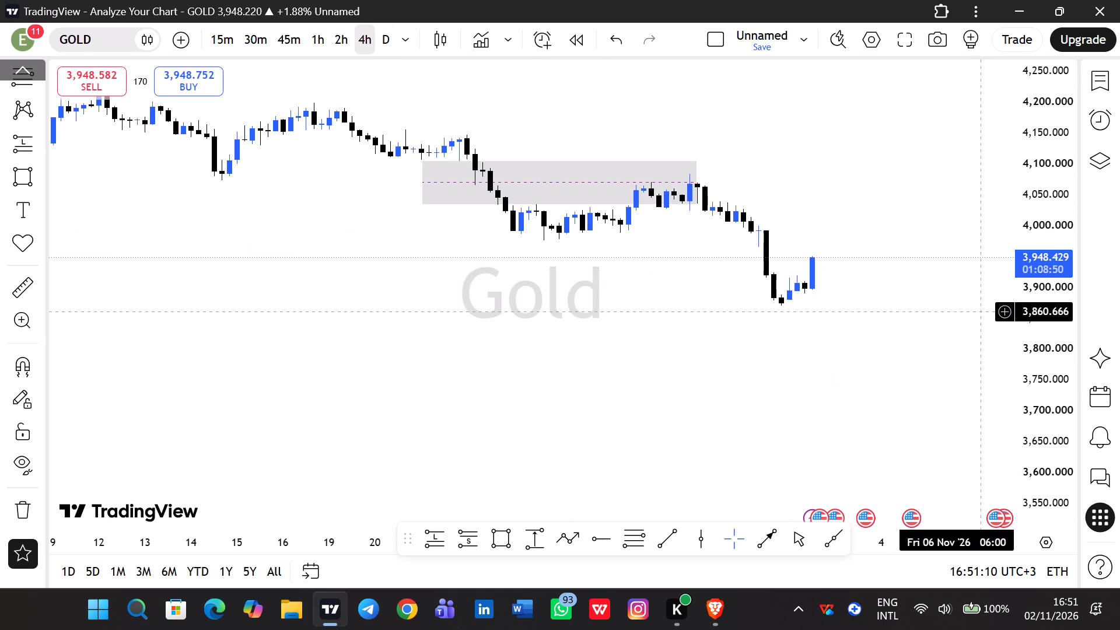
scroll(1038, 340, up, 12)
drag(879, 145, 864, 246)
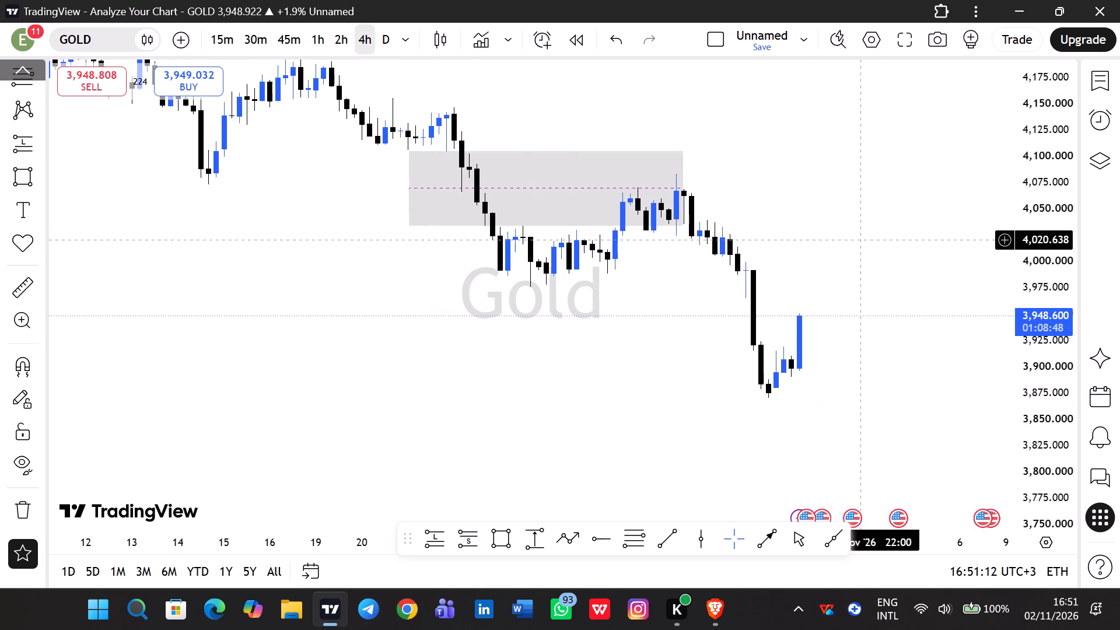
scroll(862, 240, down, 2)
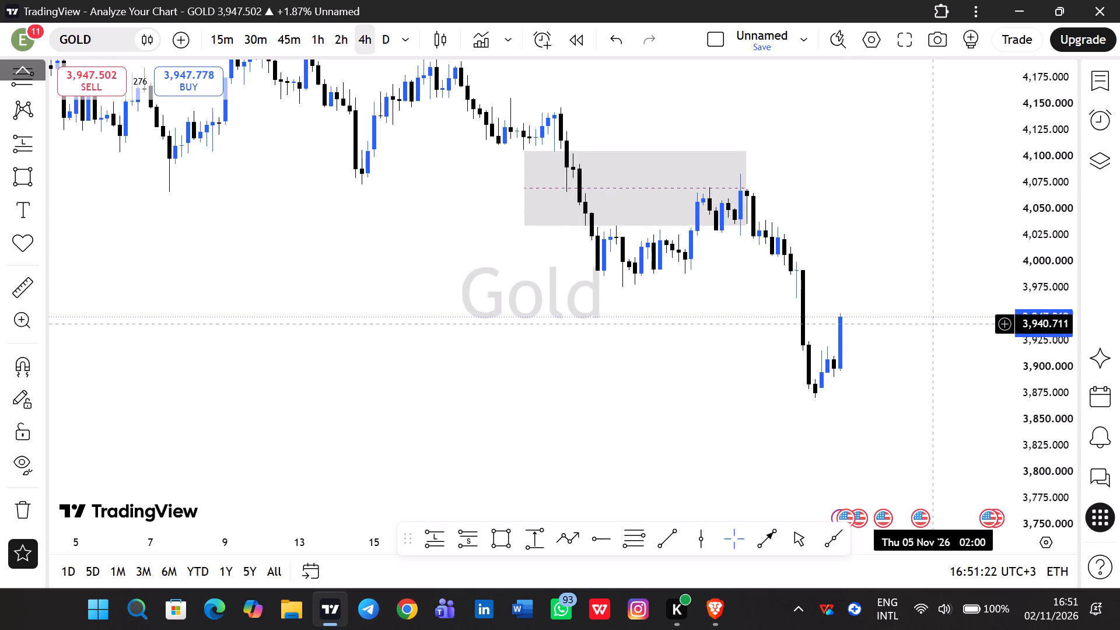
drag(921, 330, 839, 316)
click(497, 538)
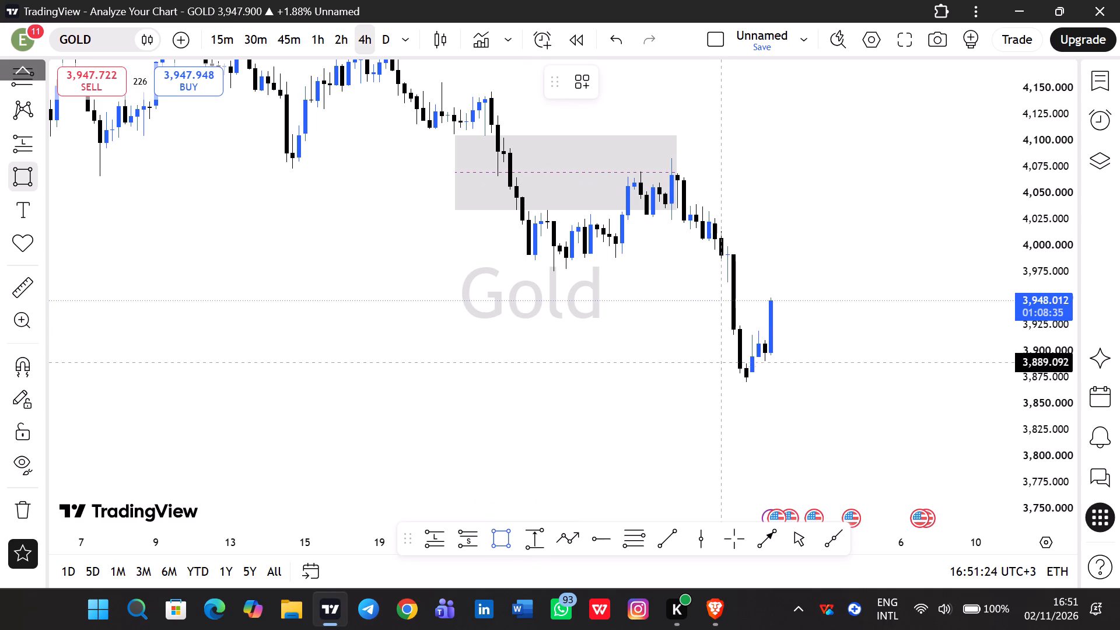
click(726, 325)
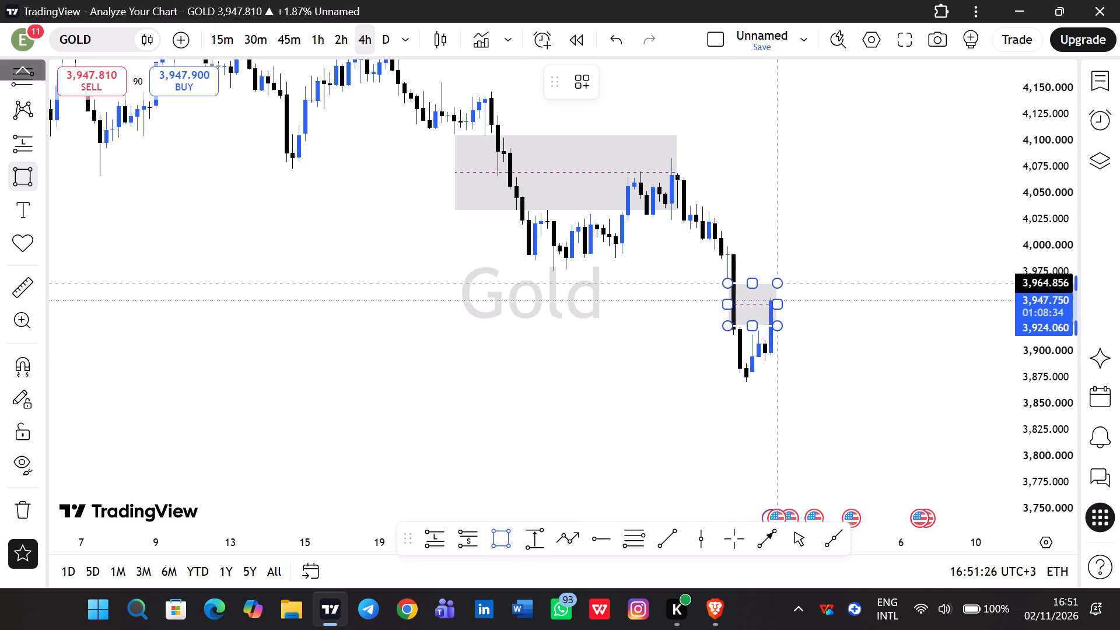
click(775, 281)
click(833, 321)
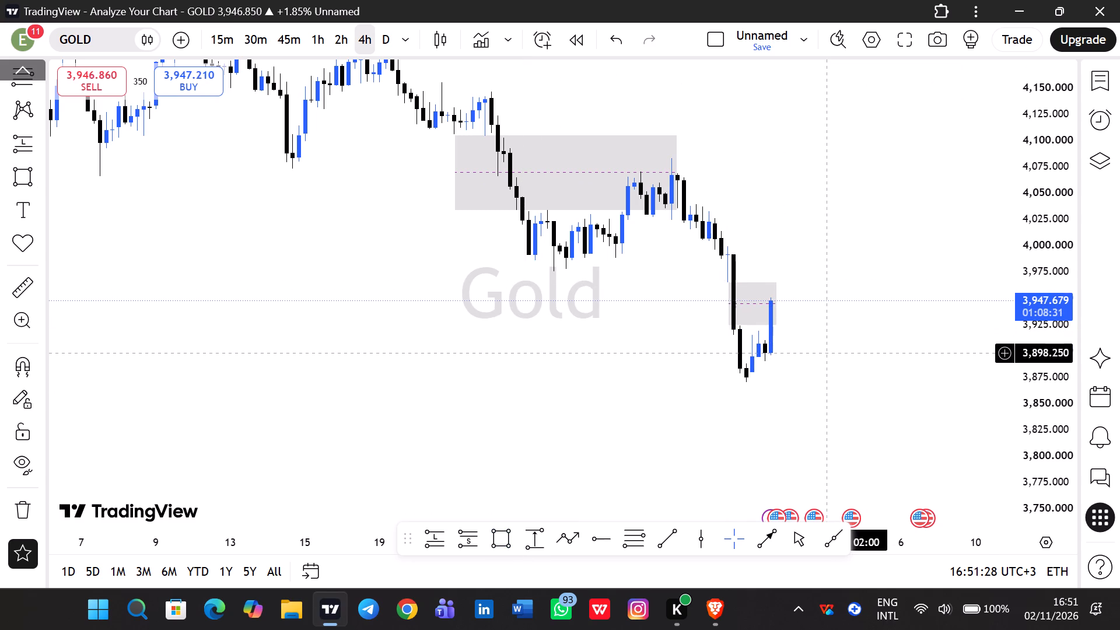
Examine gold's price action around the new gap rectangle on the 2-hour, 1-hour, 15-minute and 5-minute timeframes.
click(344, 41)
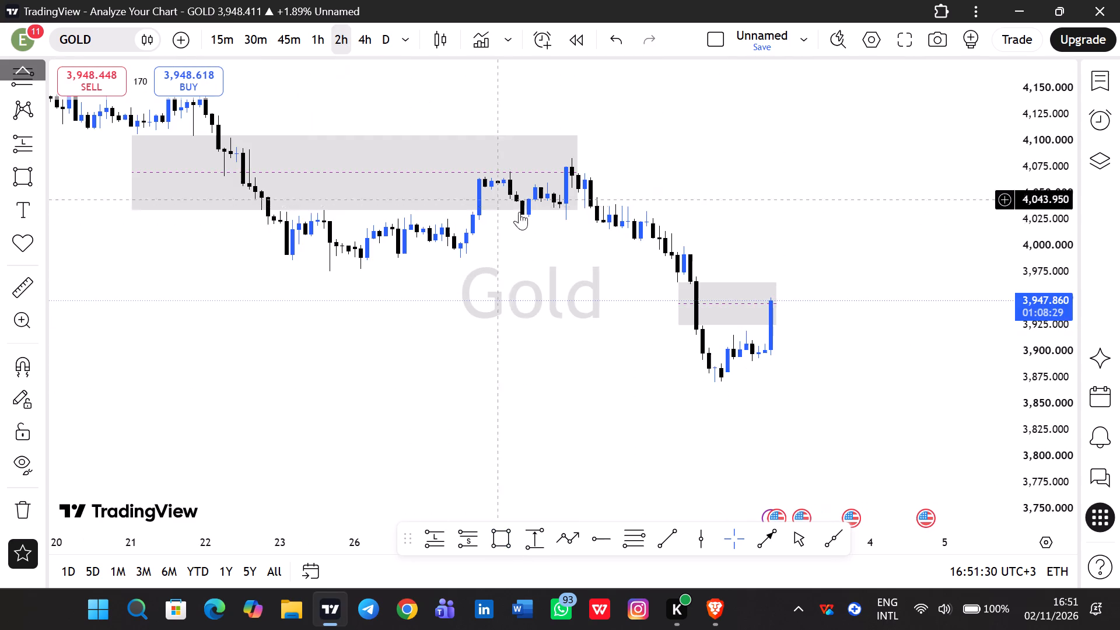
scroll(1060, 381, up, 3)
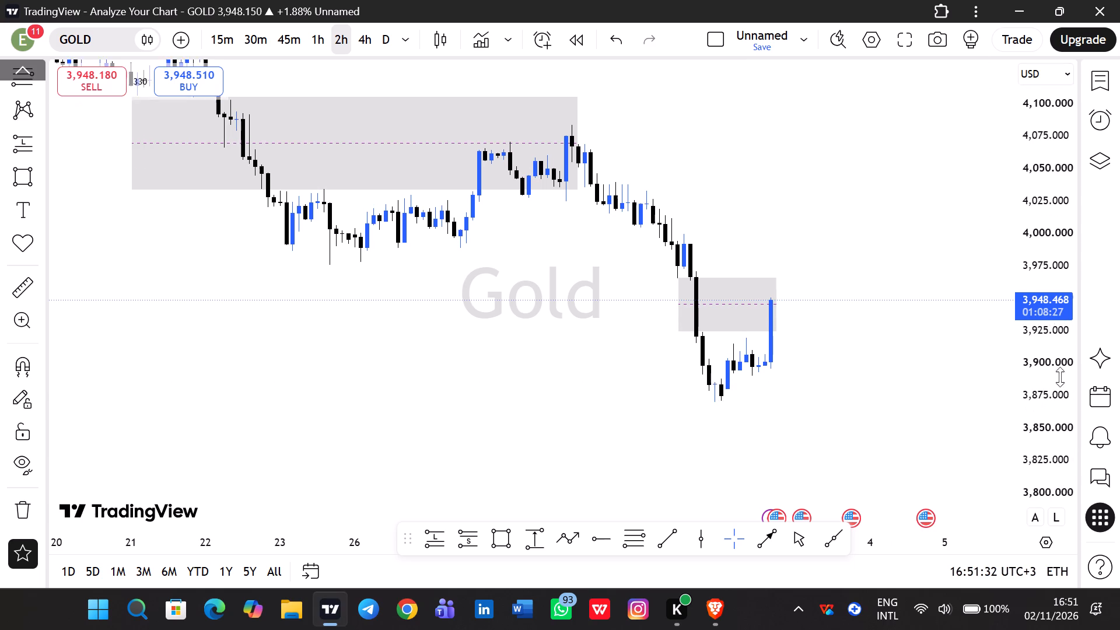
scroll(1060, 377, up, 5)
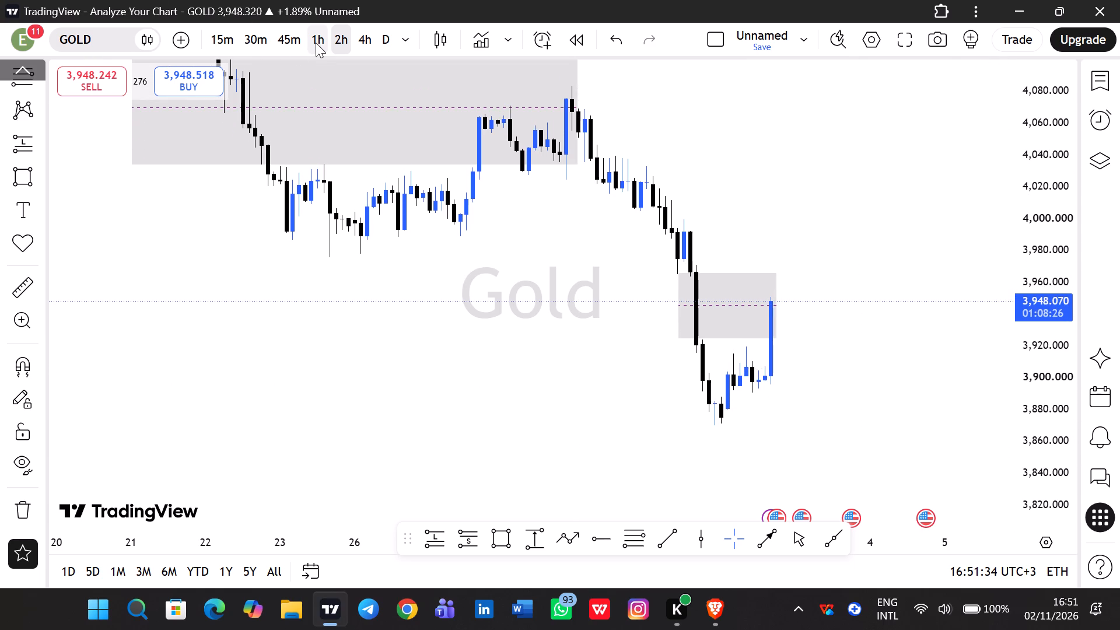
click(316, 43)
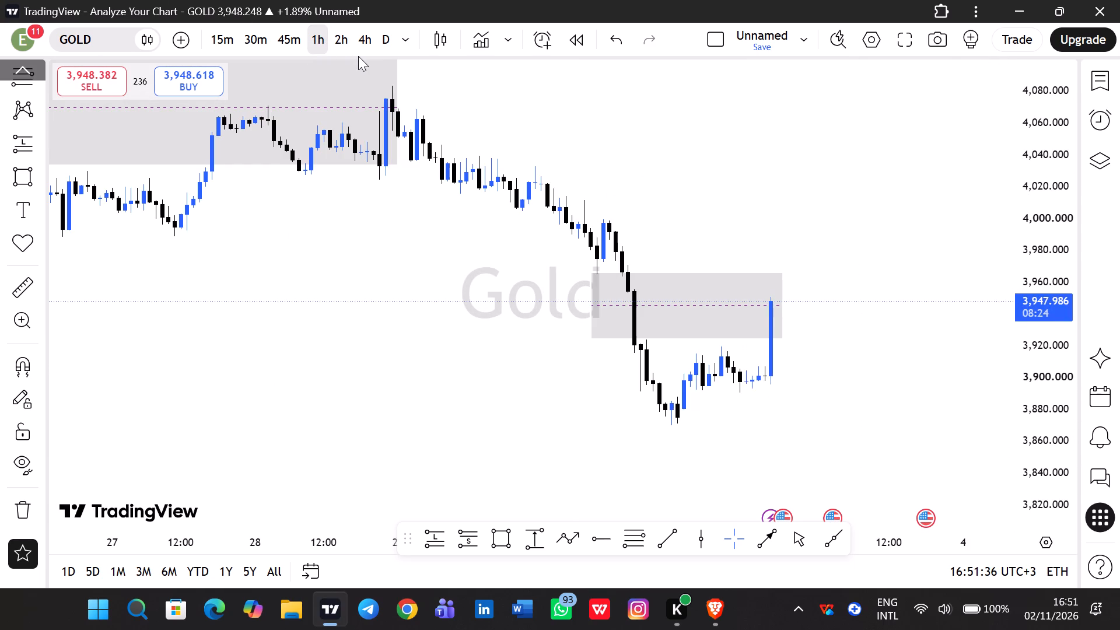
click(223, 36)
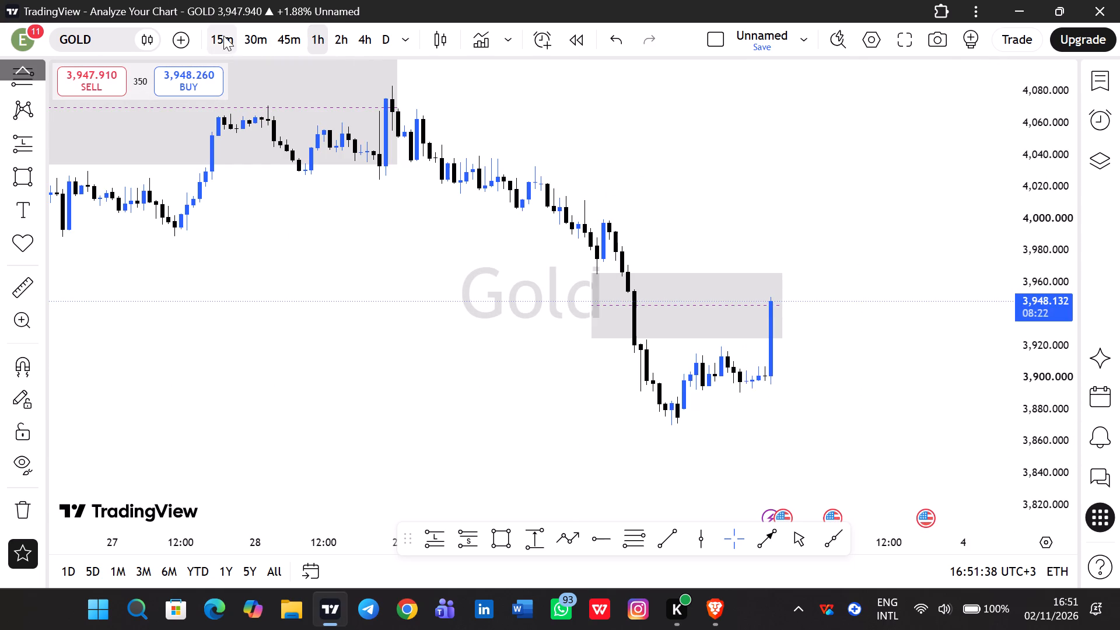
drag(866, 245, 895, 191)
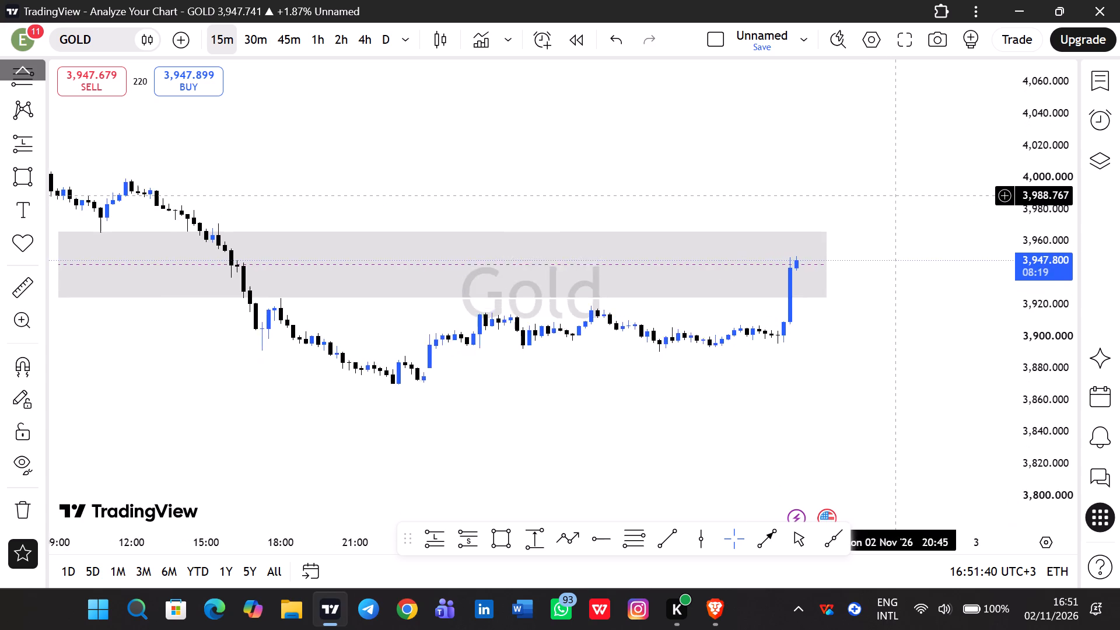
drag(895, 191, 905, 176)
scroll(1044, 365, up, 20)
scroll(1044, 365, up, 7)
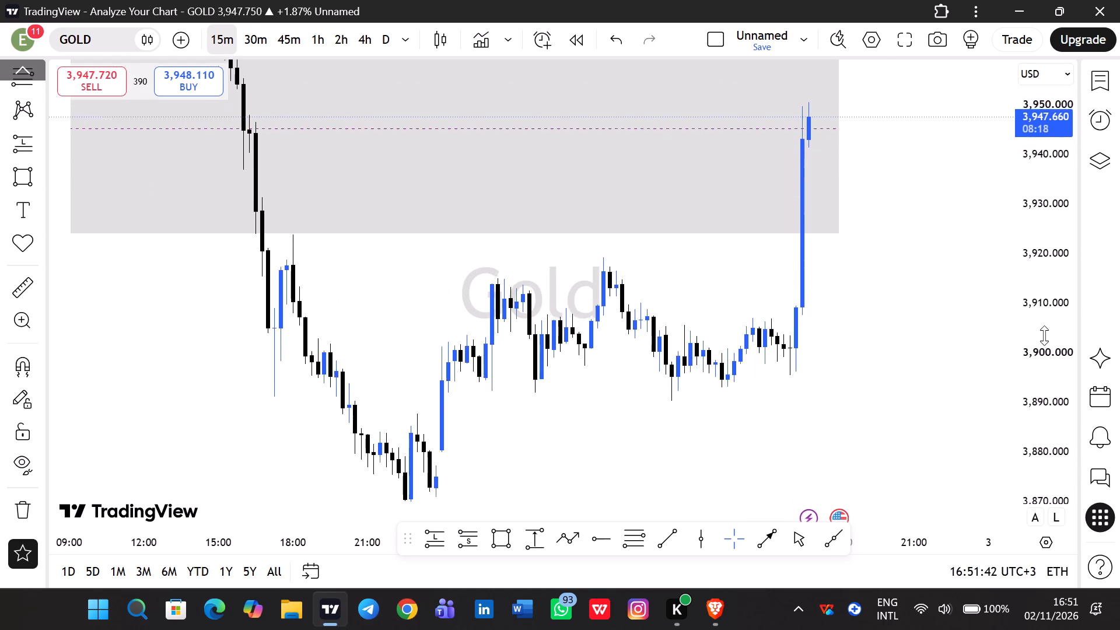
scroll(1044, 335, up, 3)
scroll(909, 335, down, 2)
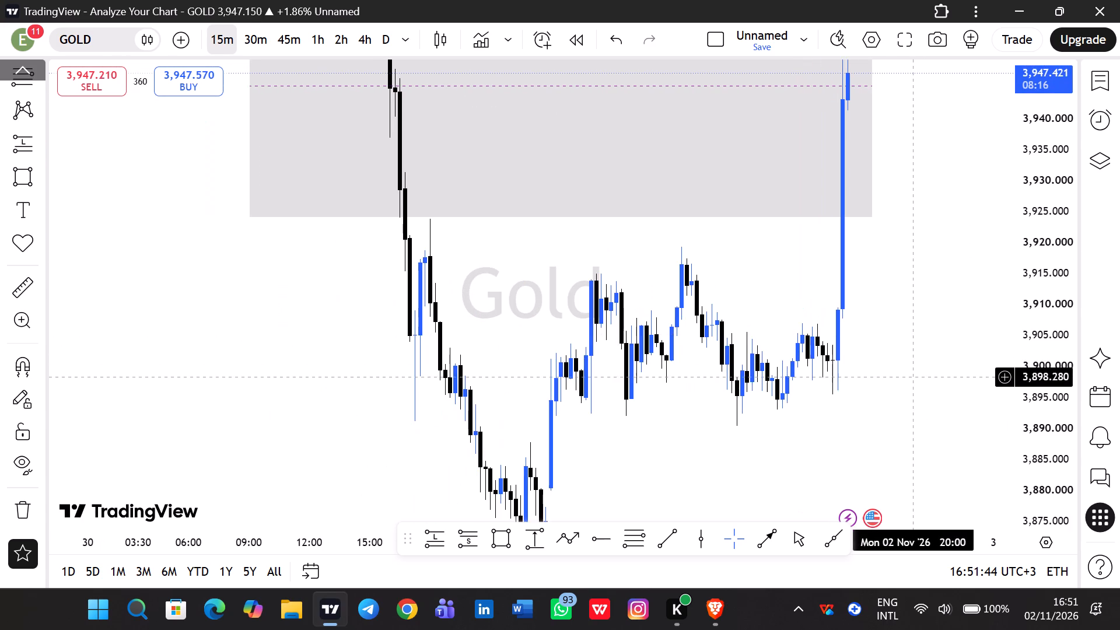
drag(912, 378, 811, 337)
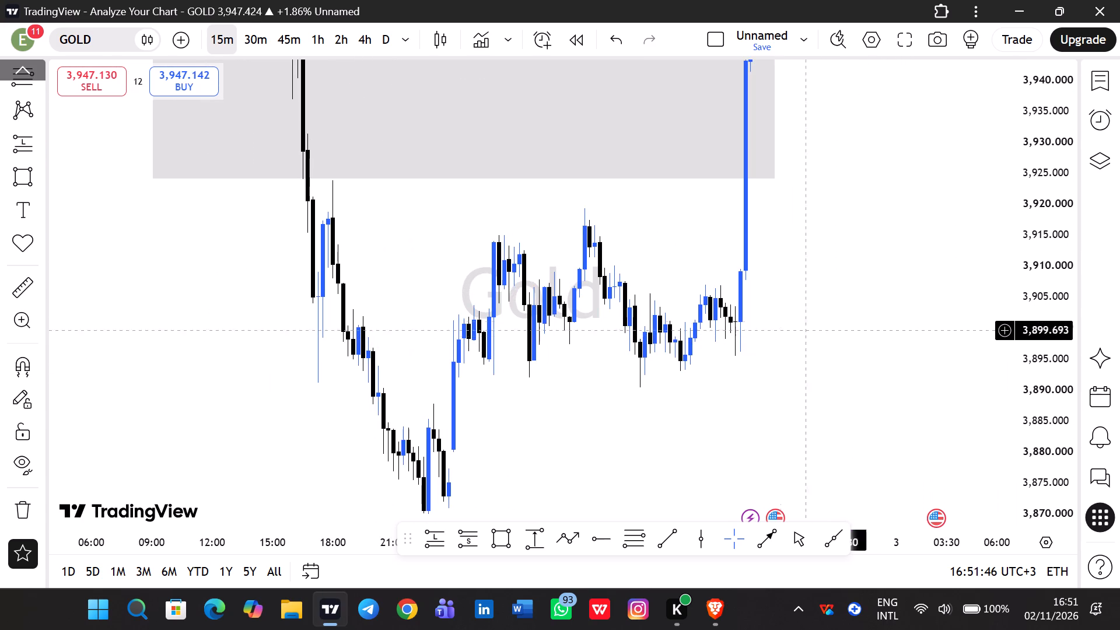
drag(414, 282, 467, 478)
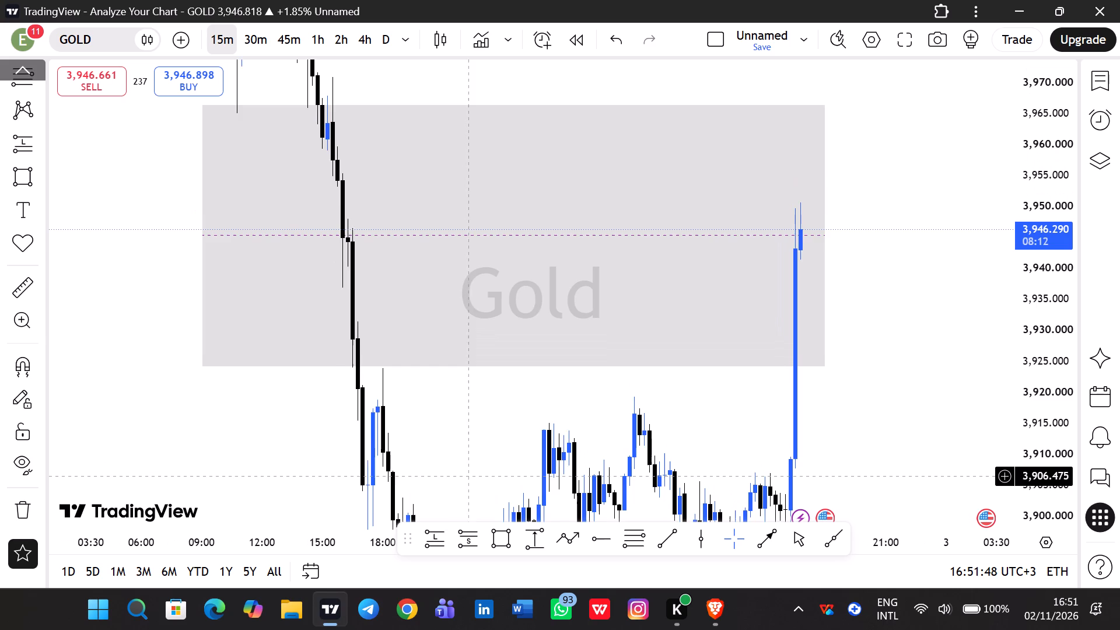
drag(467, 478, 483, 437)
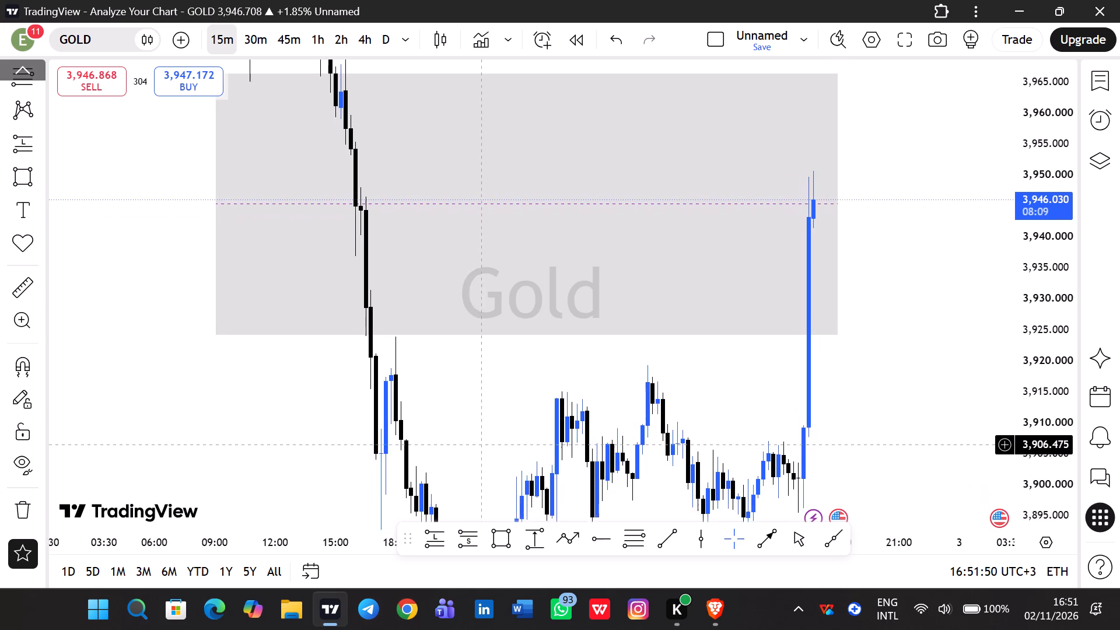
drag(483, 437, 485, 433)
click(407, 35)
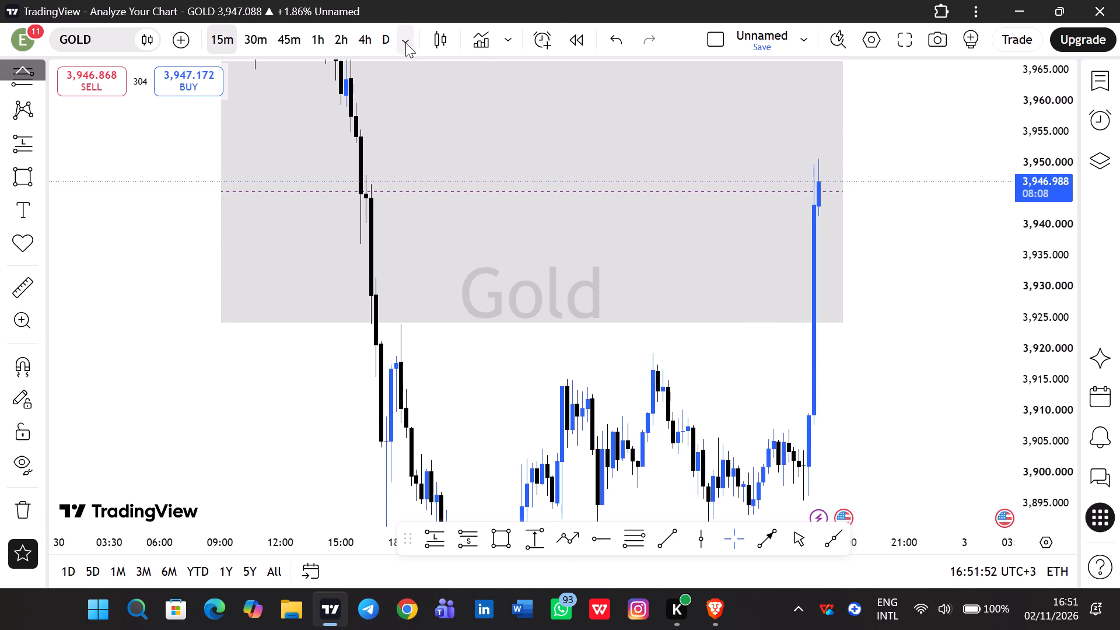
click(430, 247)
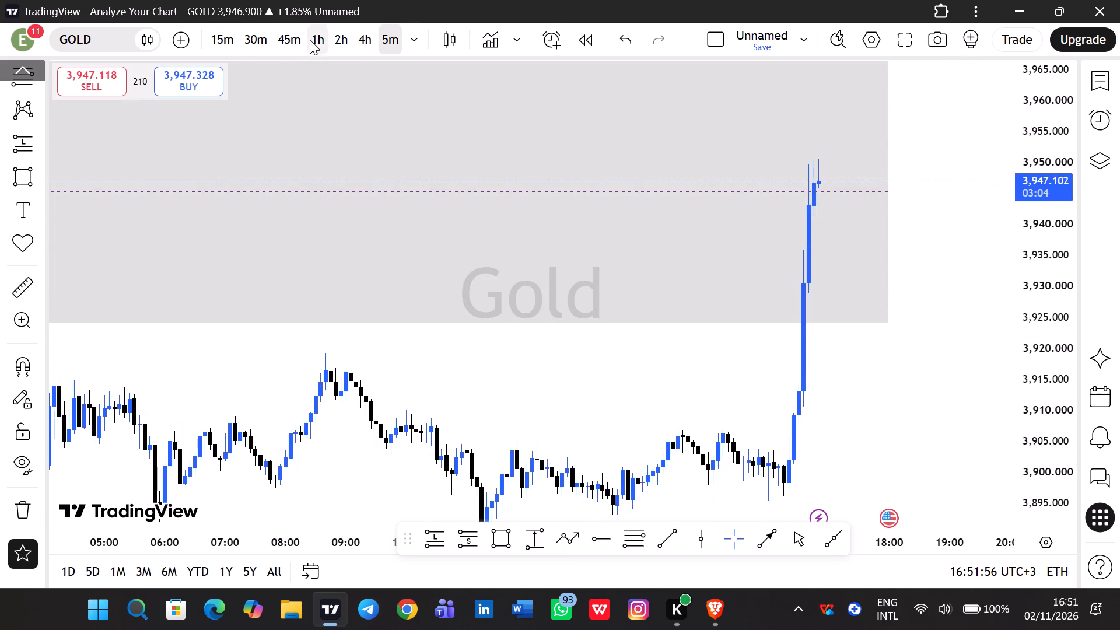
On the 45-minute gold chart, narrow the new gap rectangle to 3,931.401–3,953.712 and bring its start forward to just before the sharp drop.
click(292, 42)
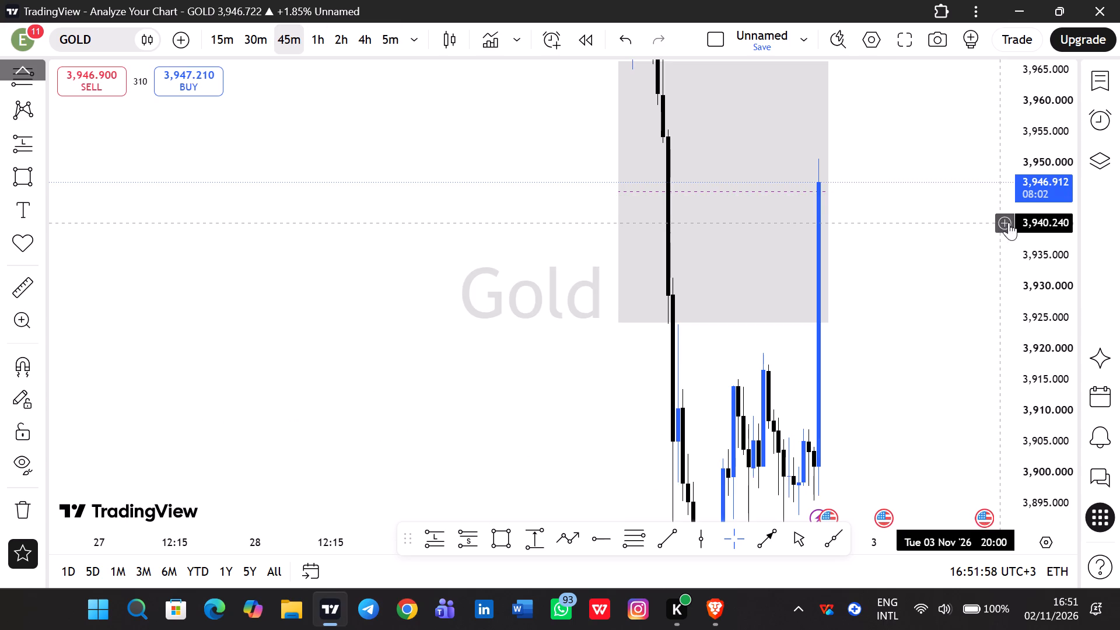
scroll(1051, 219, down, 20)
scroll(1051, 219, down, 2)
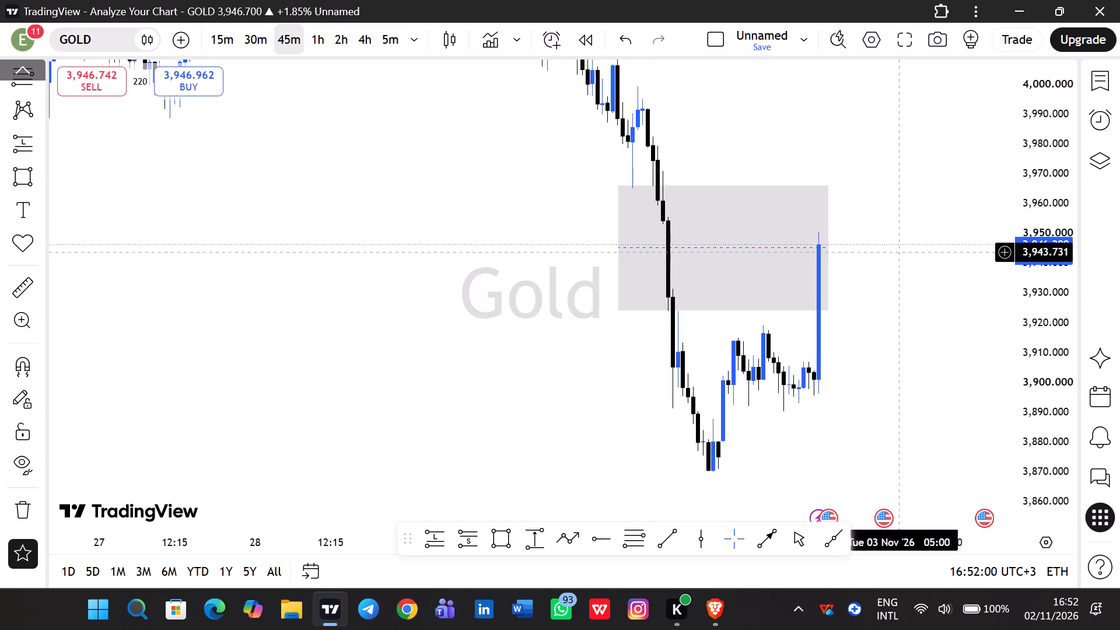
drag(723, 310, 723, 309)
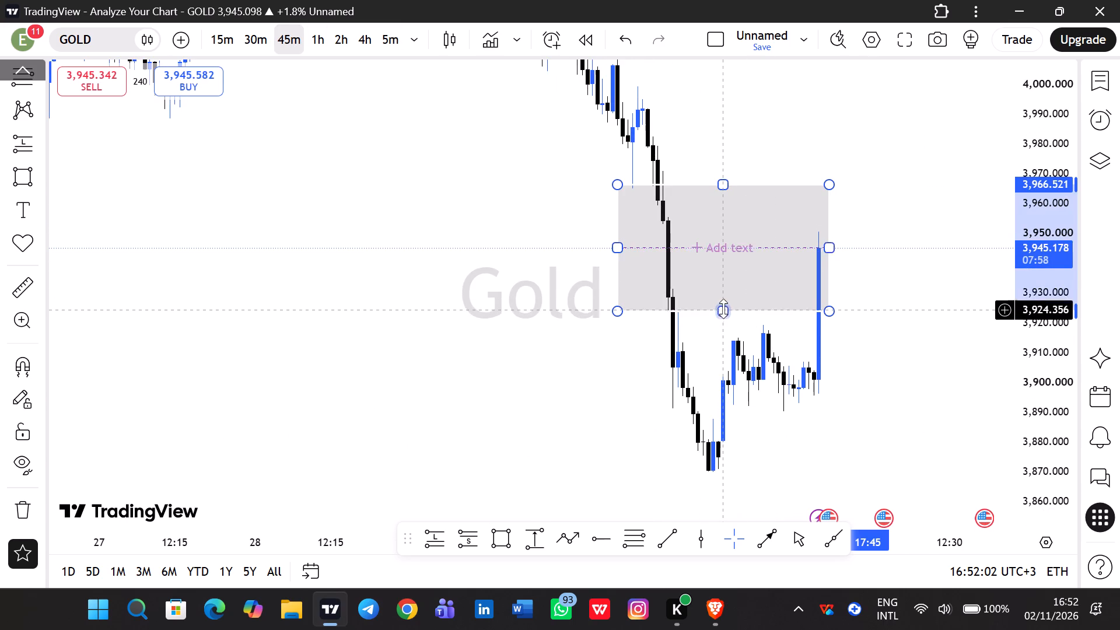
drag(723, 309, 734, 289)
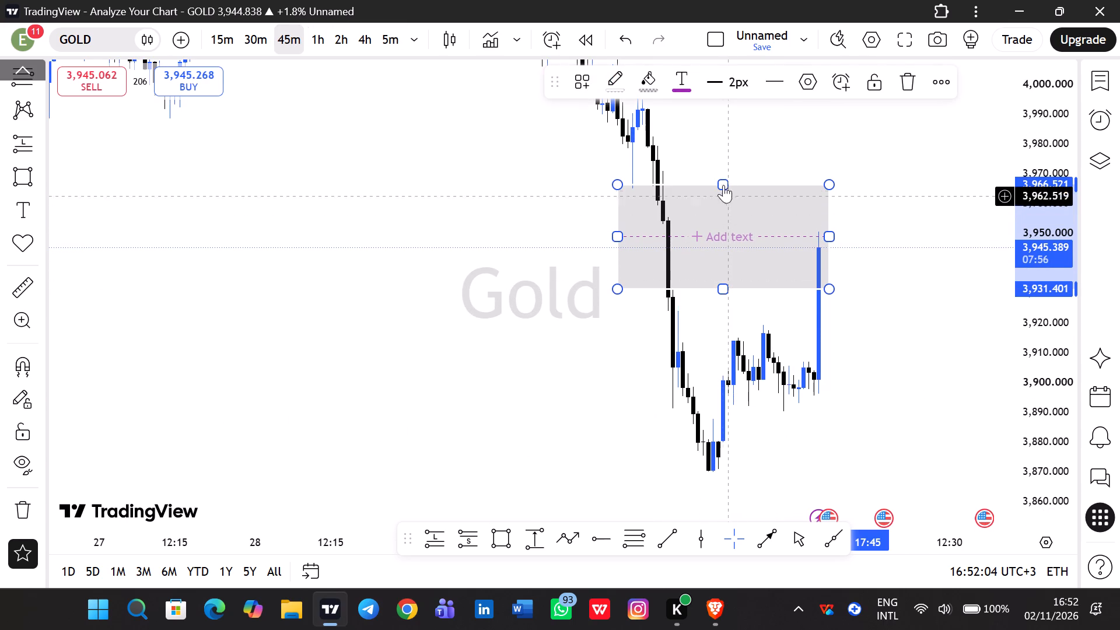
drag(725, 182, 737, 223)
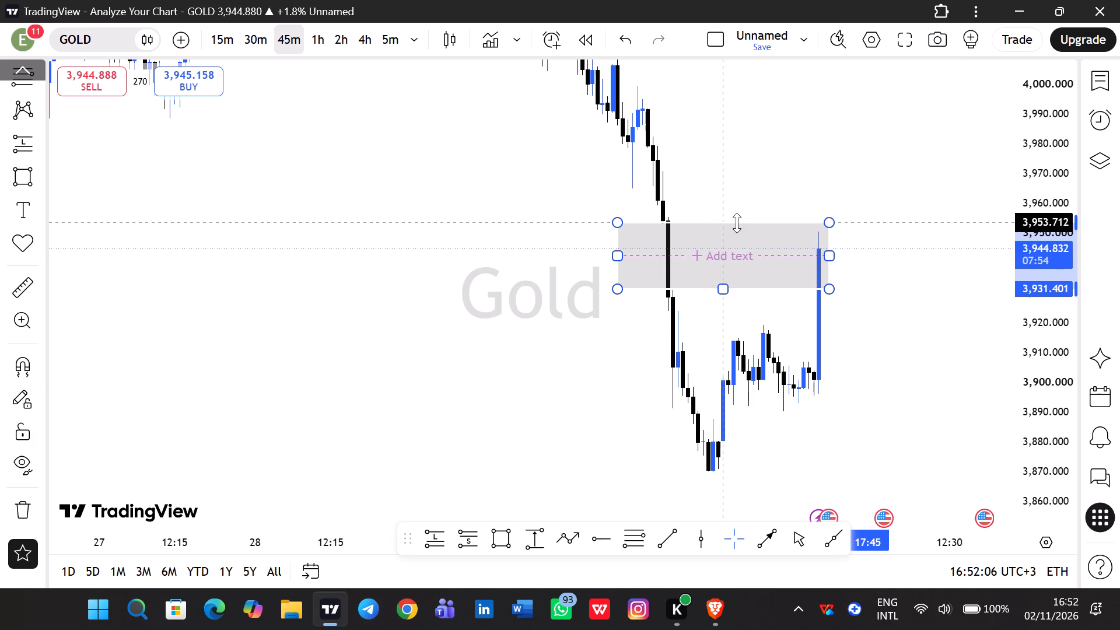
drag(737, 223, 736, 223)
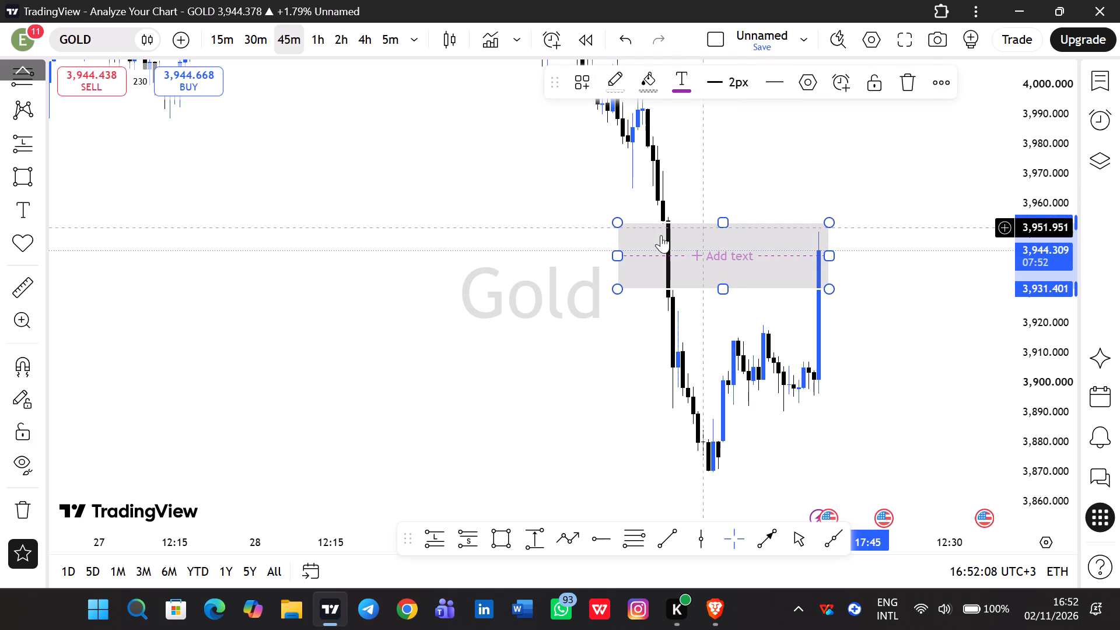
drag(616, 253, 656, 263)
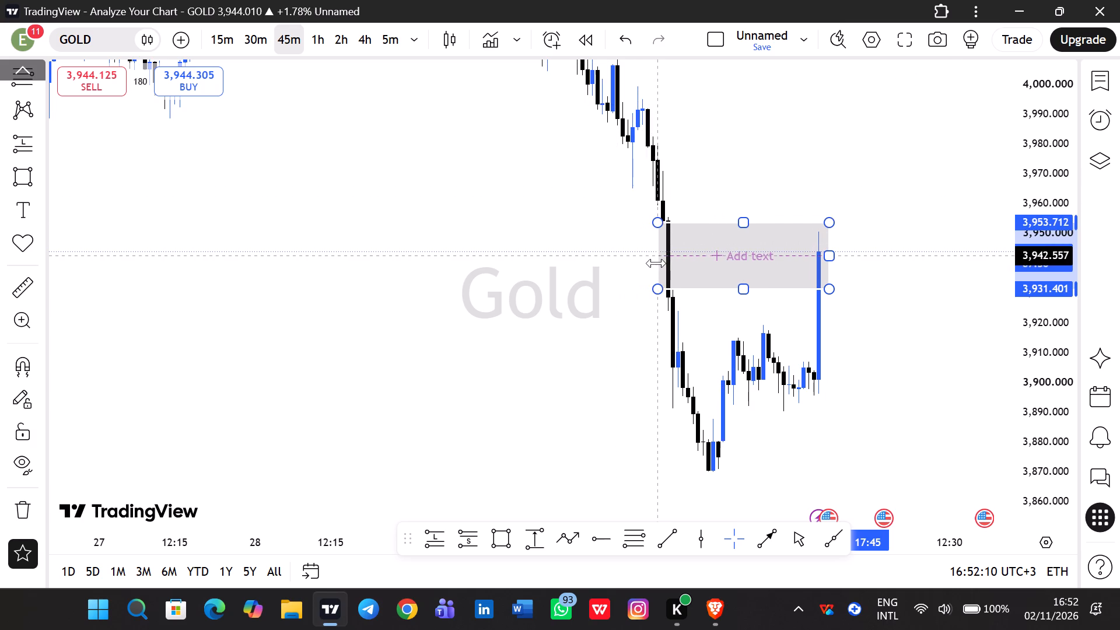
drag(656, 263, 656, 263)
drag(895, 319, 890, 317)
drag(899, 348, 866, 296)
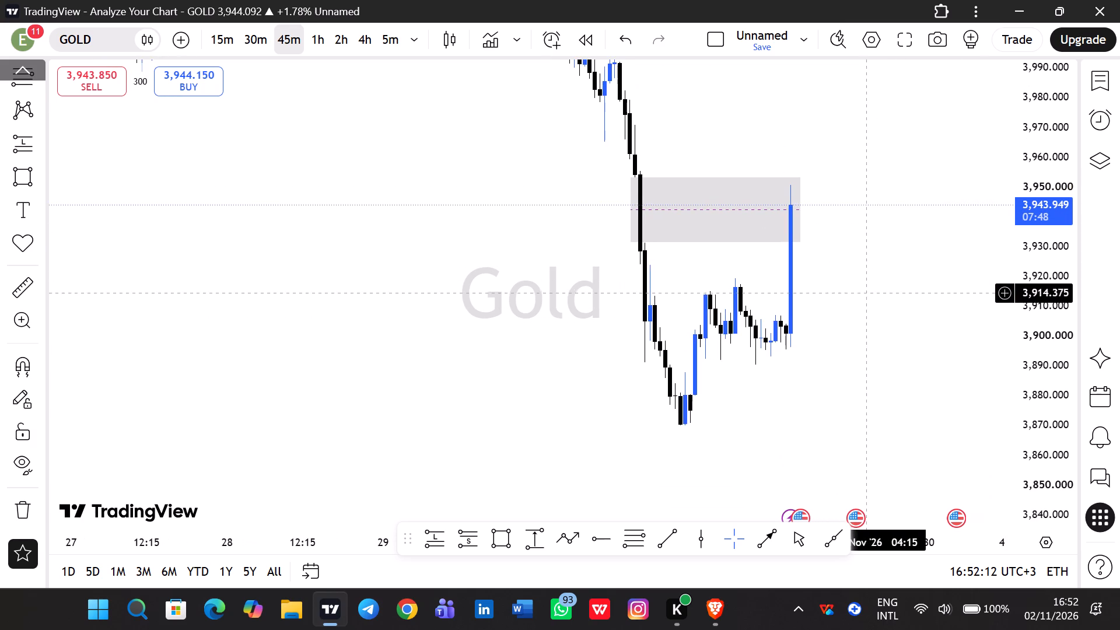
Return to the EURUSD chart from the watchlist and review the long position from the 45-minute FVG up to its target.
click(1095, 78)
click(970, 194)
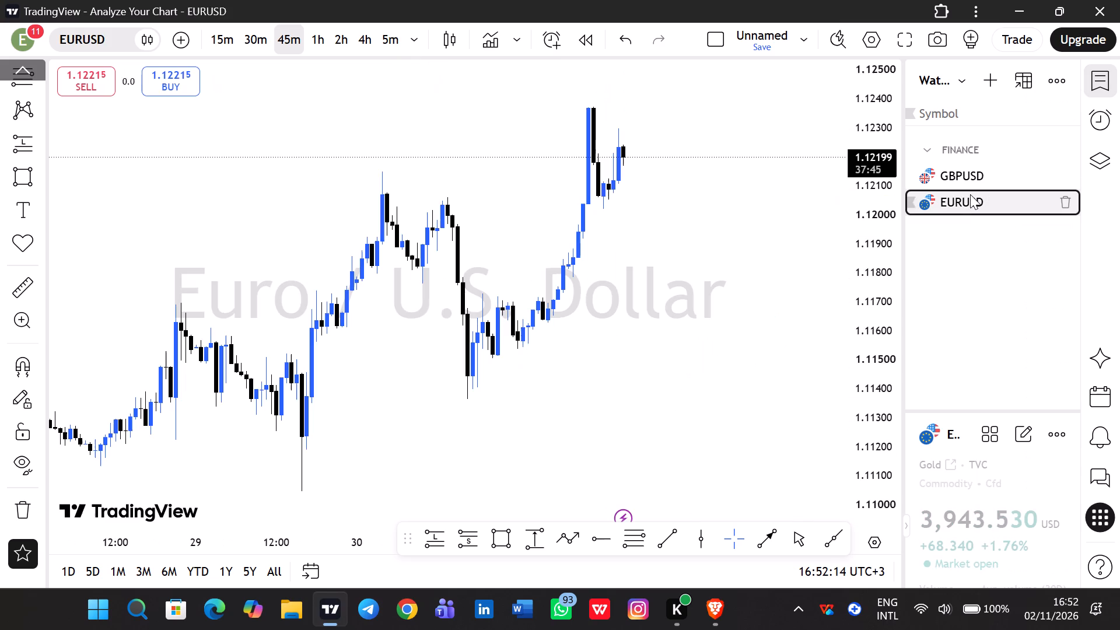
click(1094, 75)
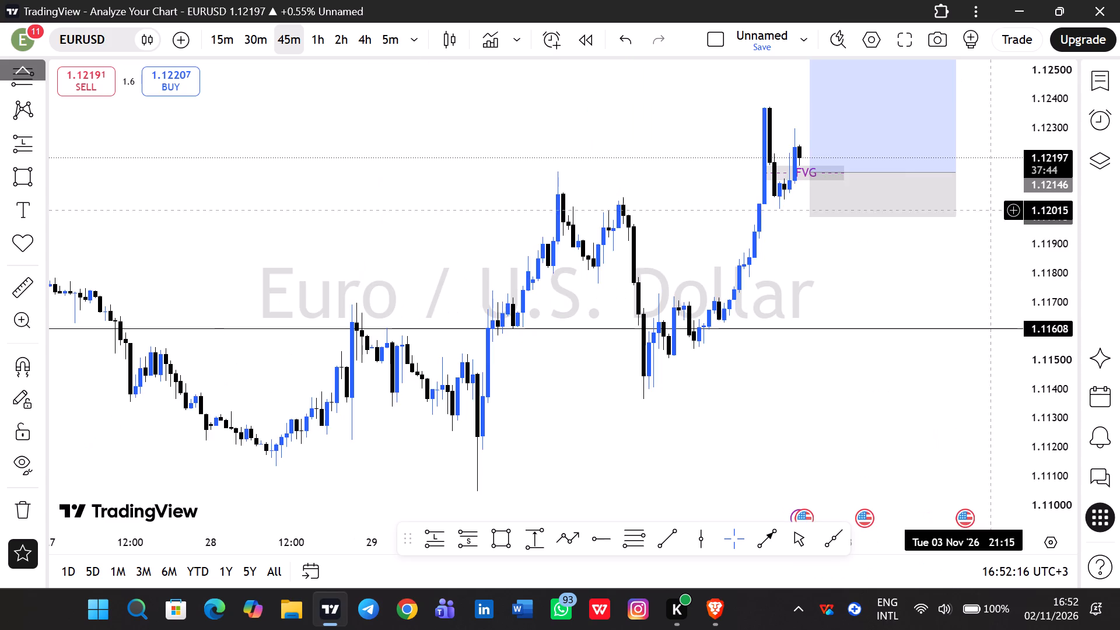
drag(982, 230, 909, 393)
drag(951, 290, 946, 334)
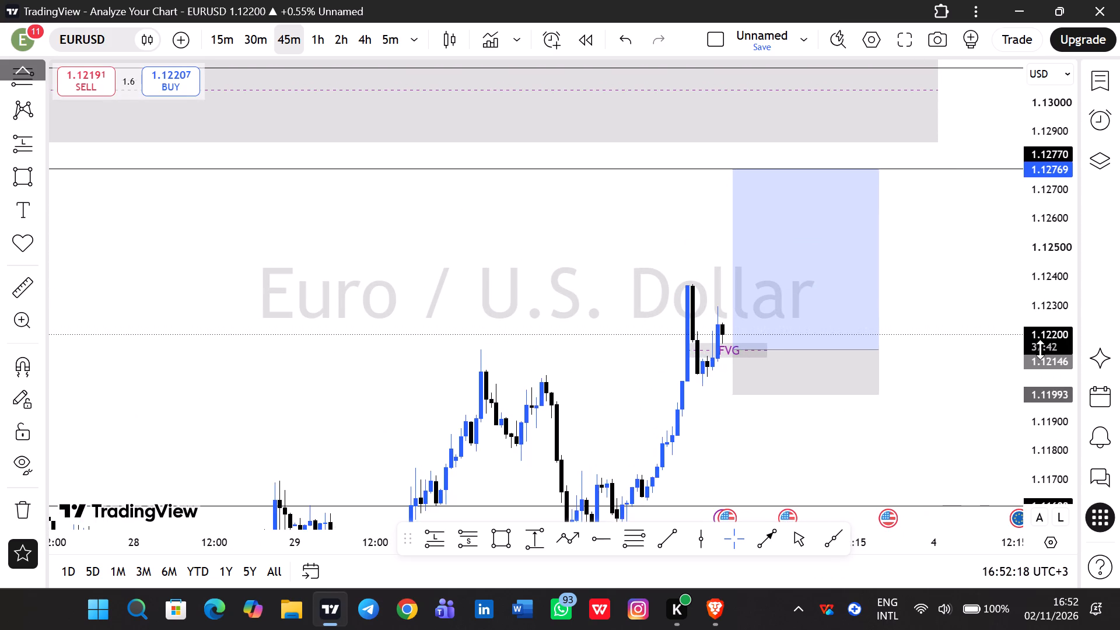
scroll(1040, 346, up, 6)
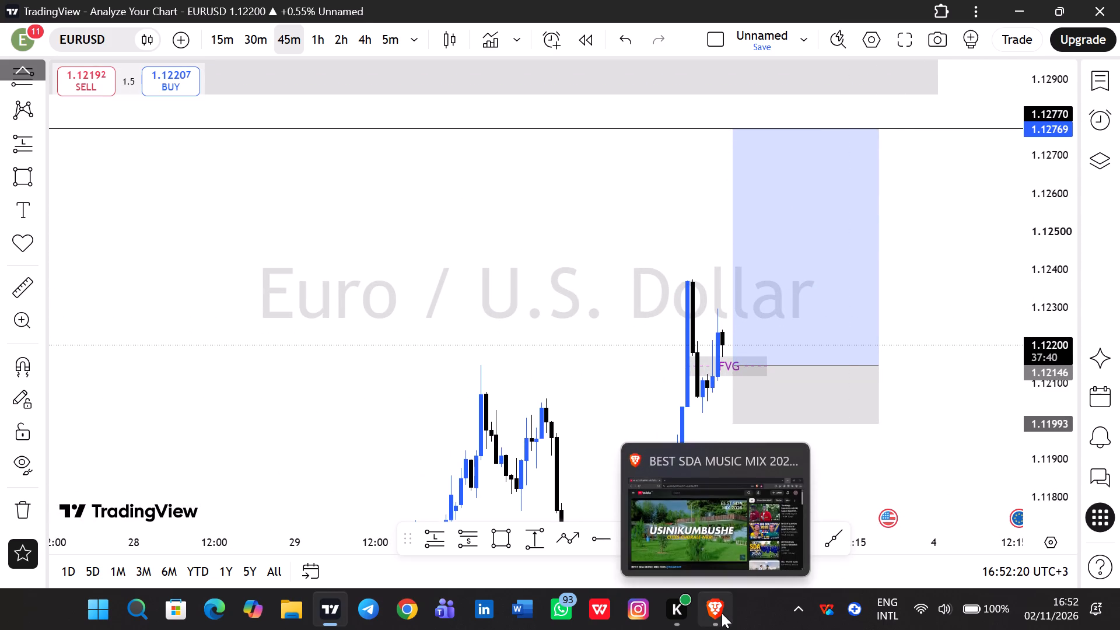
Switch to YouTube in Brave and play the "Best of Lucky Dube Mix" by DJ Jinseoul from the suggested videos.
click(722, 613)
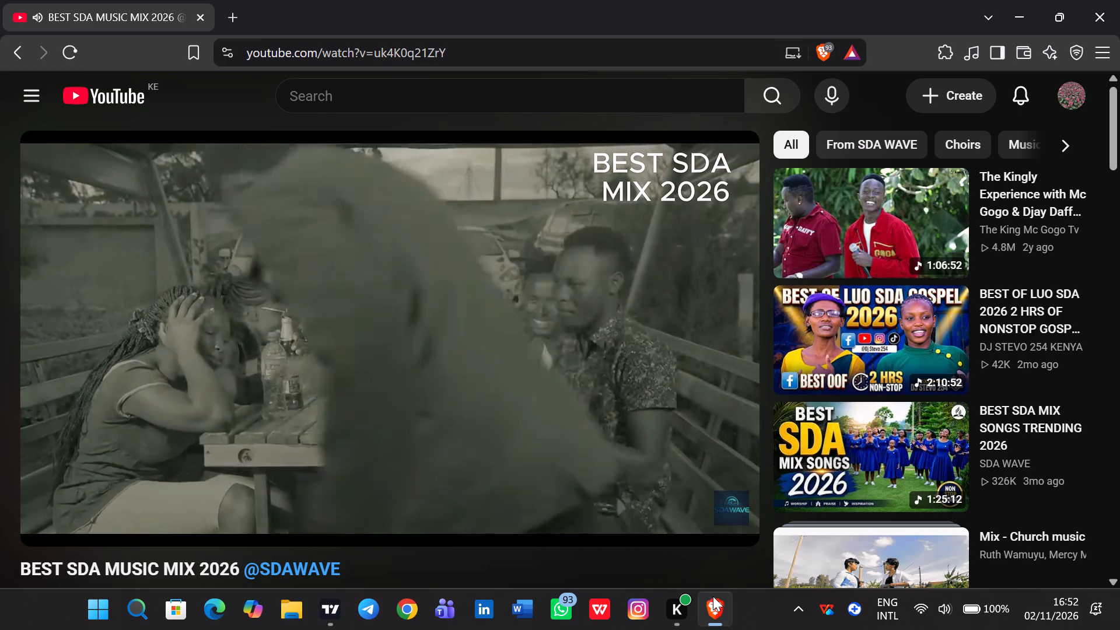
scroll(946, 318, down, 3)
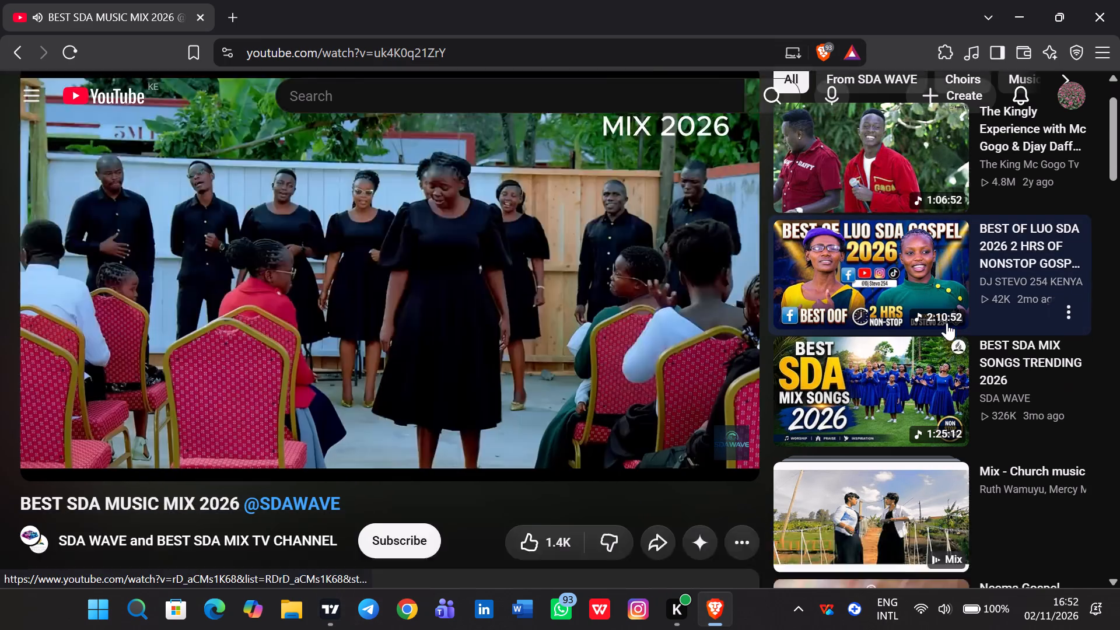
scroll(947, 323, down, 6)
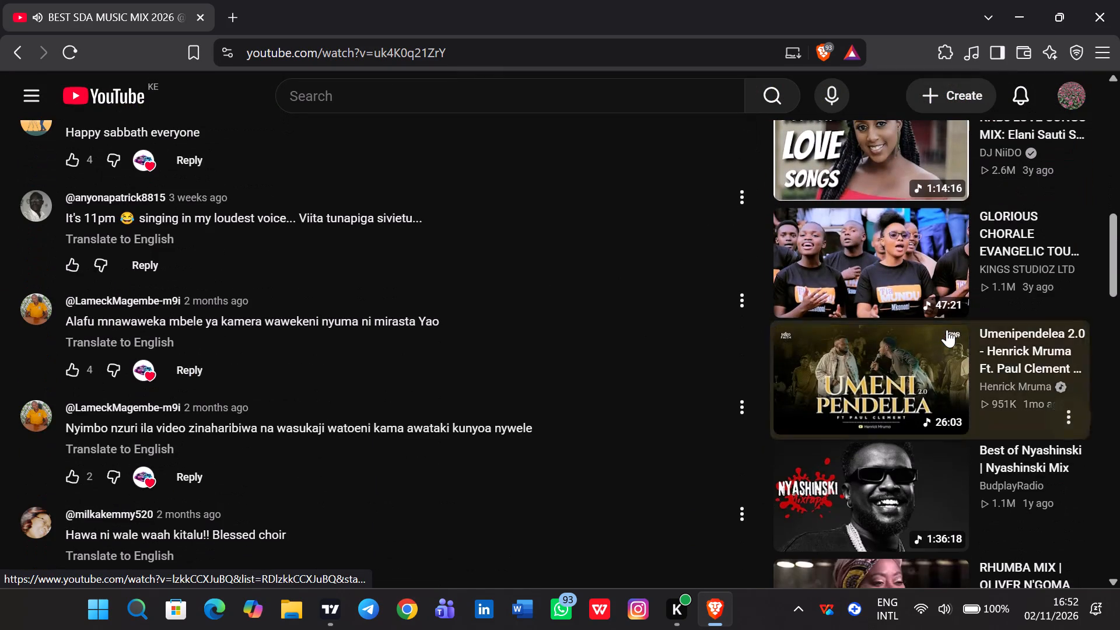
scroll(947, 330, down, 6)
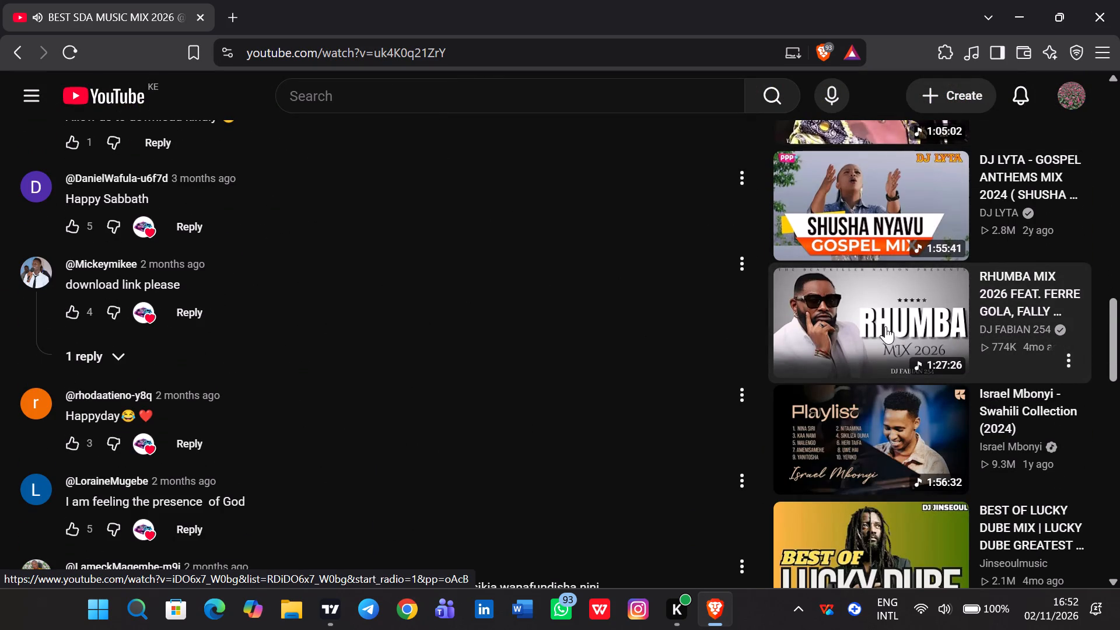
scroll(884, 313, down, 3)
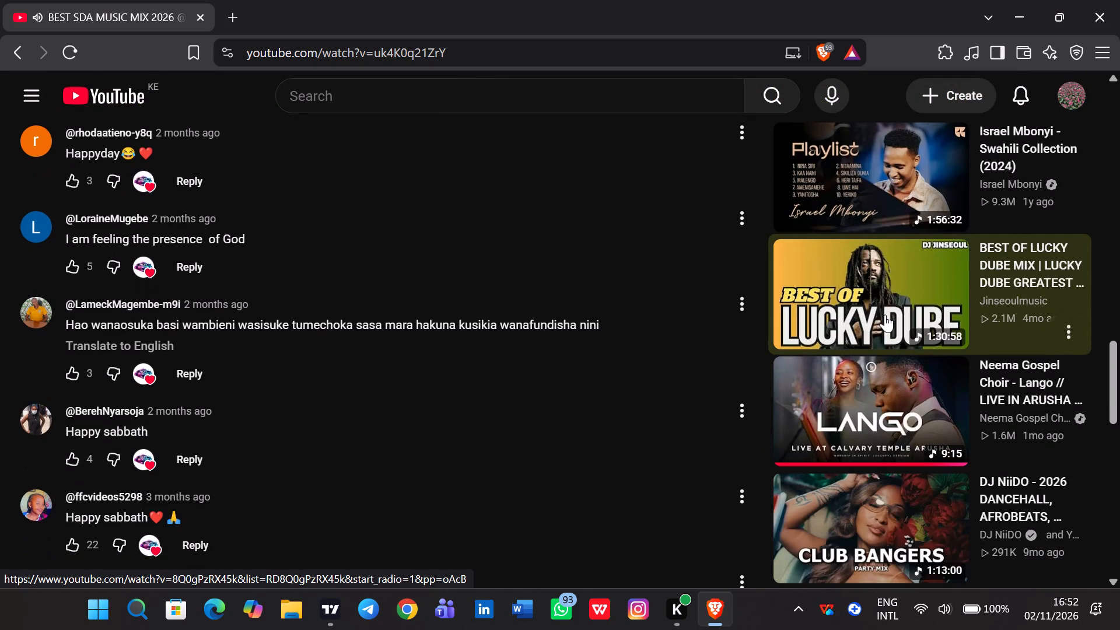
click(891, 294)
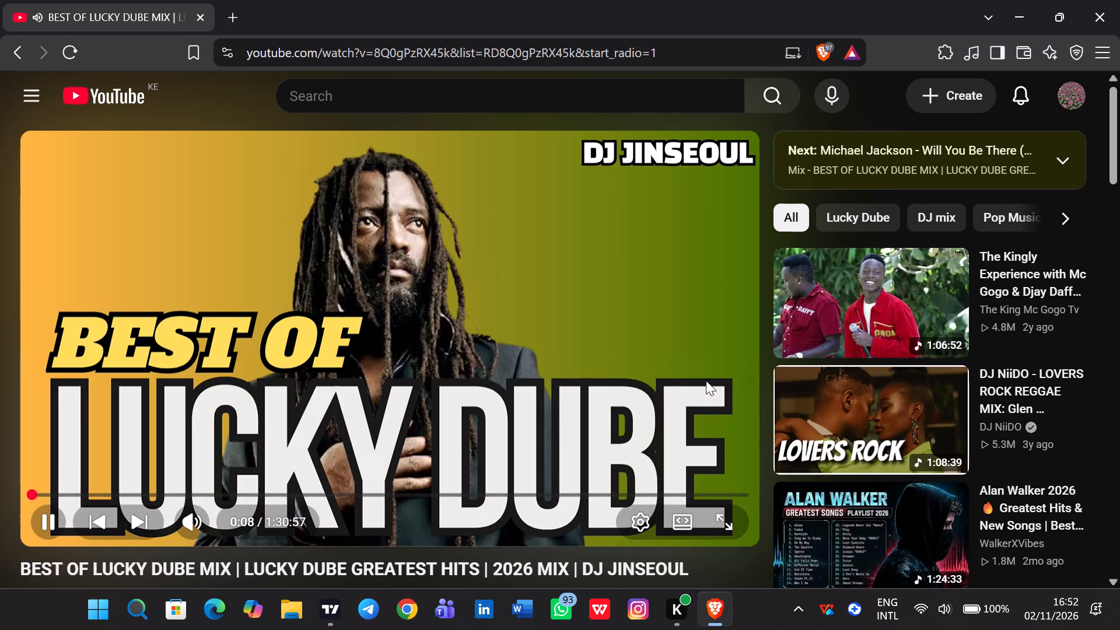
Return to the EURUSD chart in TradingView and slightly shorten the long position's time span, keeping its entry at 1.12146.
click(334, 619)
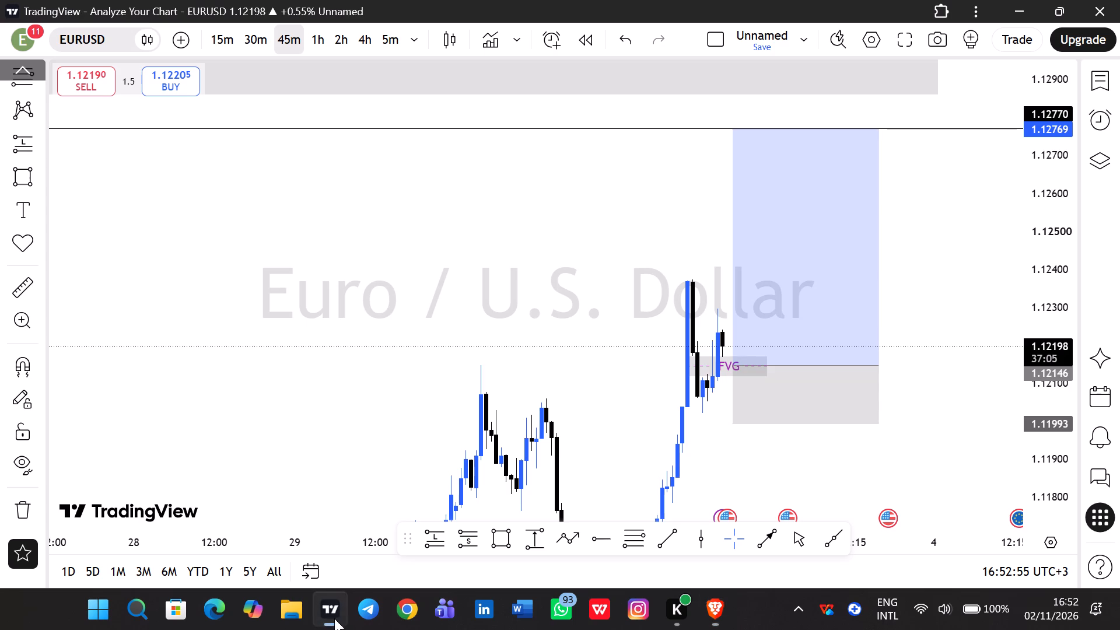
drag(590, 407, 544, 406)
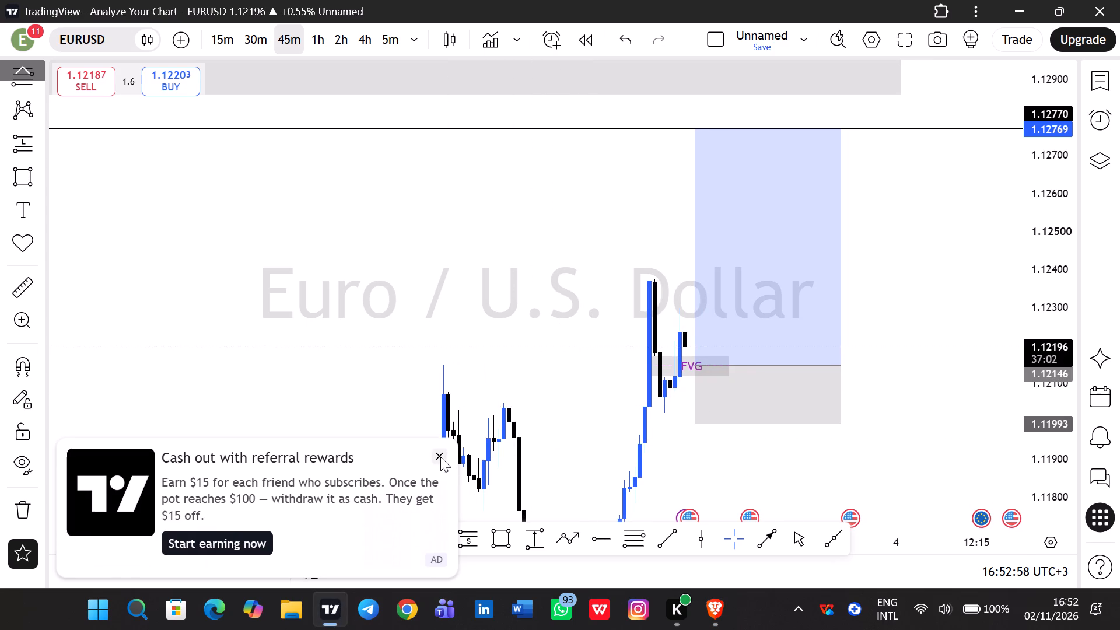
click(440, 457)
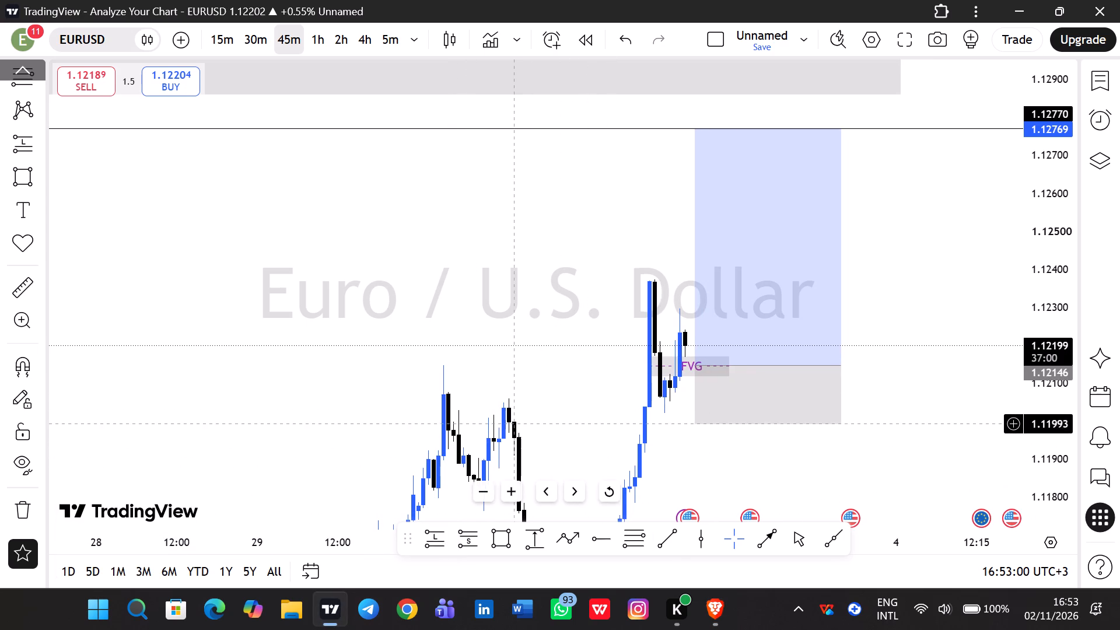
drag(569, 418, 537, 403)
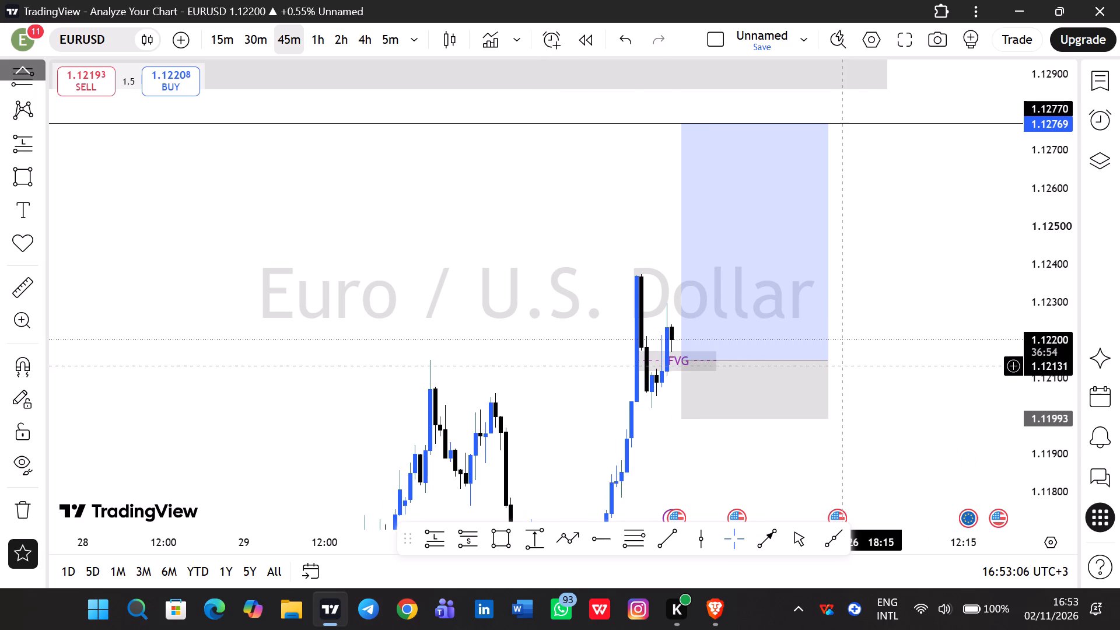
drag(832, 361, 821, 362)
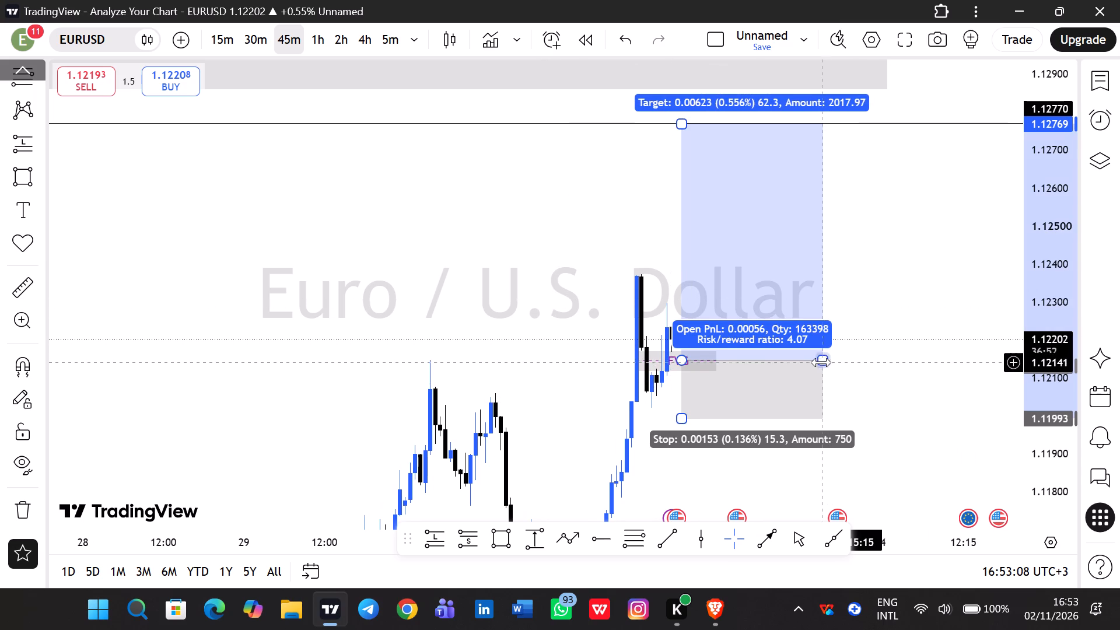
click(907, 349)
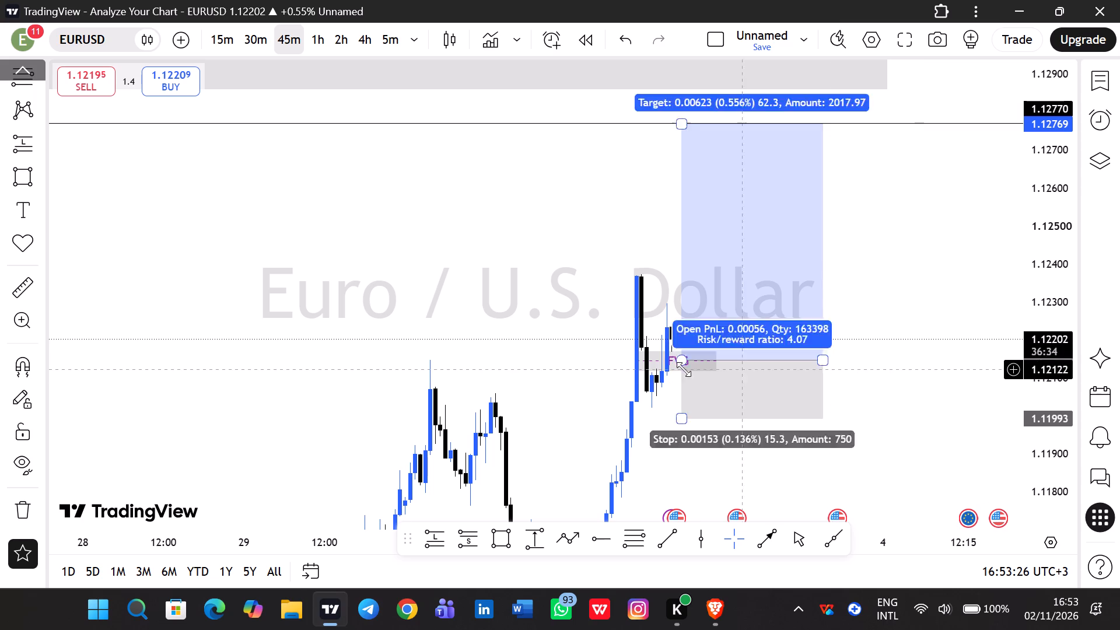
Examine EURUSD's 45-minute price action from the late-October lows around the 1.11608 line up to the long position's target.
drag(375, 364, 400, 262)
drag(309, 329, 485, 233)
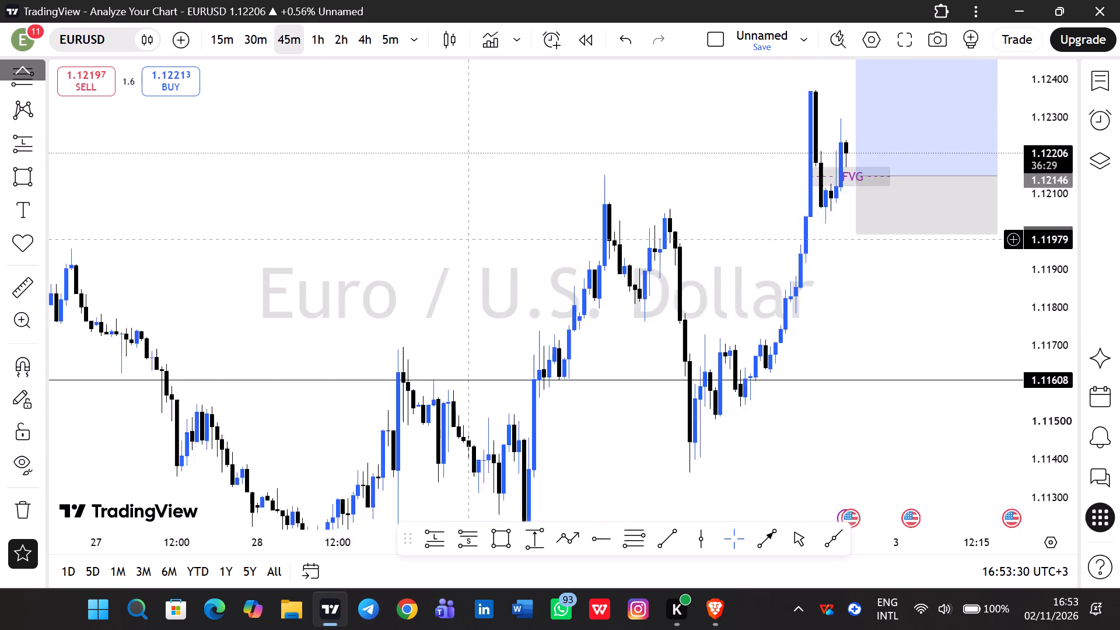
drag(485, 233, 640, 185)
drag(664, 180, 670, 178)
drag(692, 180, 632, 209)
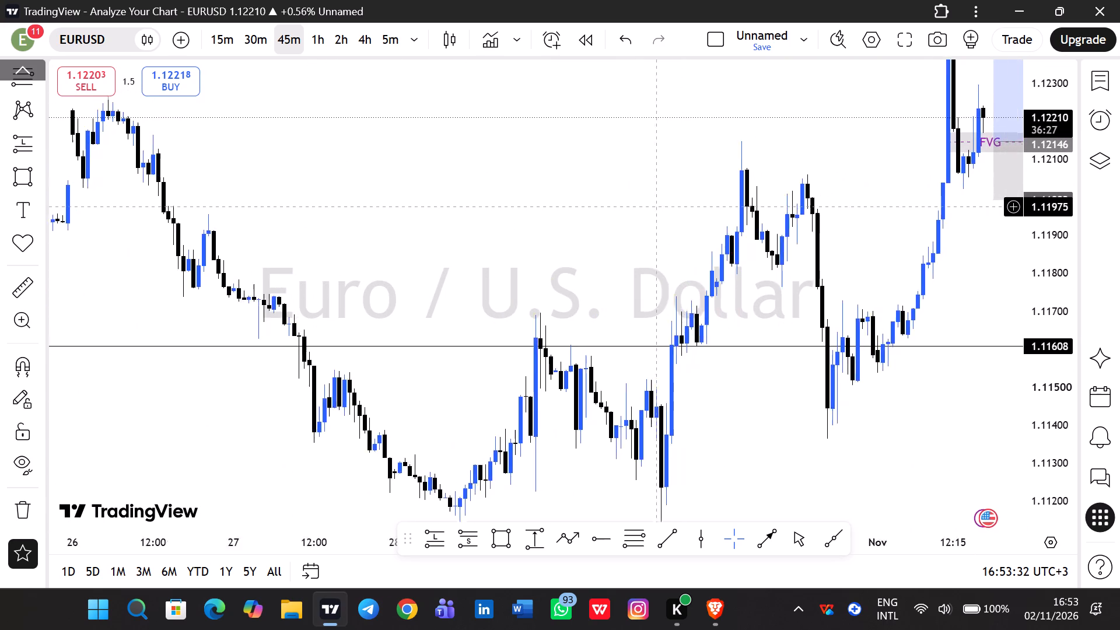
drag(632, 209, 520, 232)
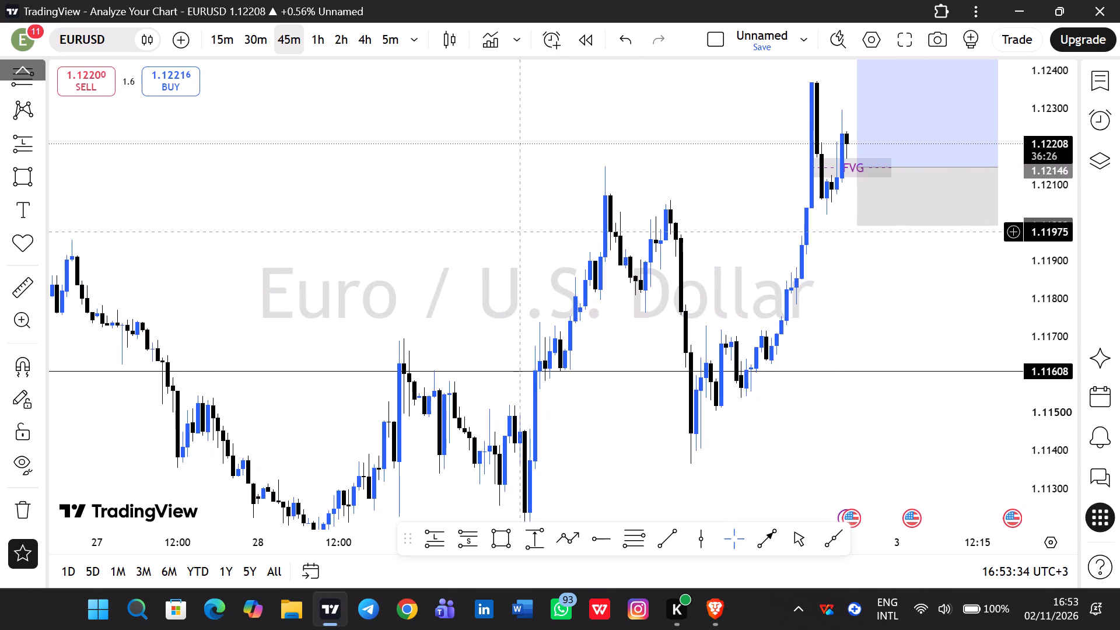
drag(520, 232, 462, 271)
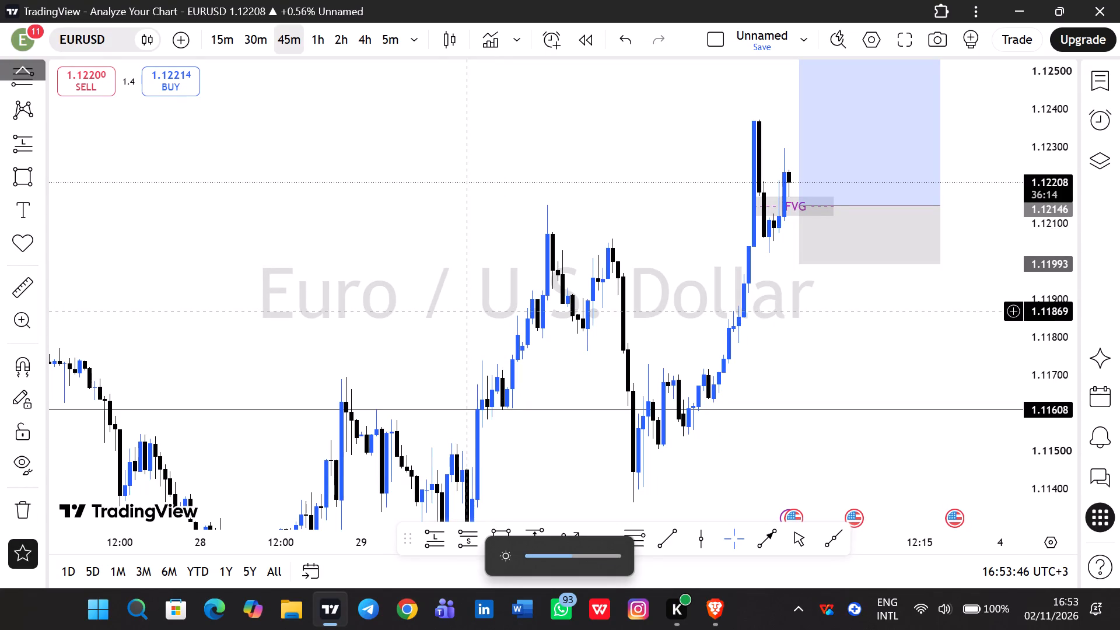
drag(332, 300, 354, 283)
drag(316, 214, 316, 214)
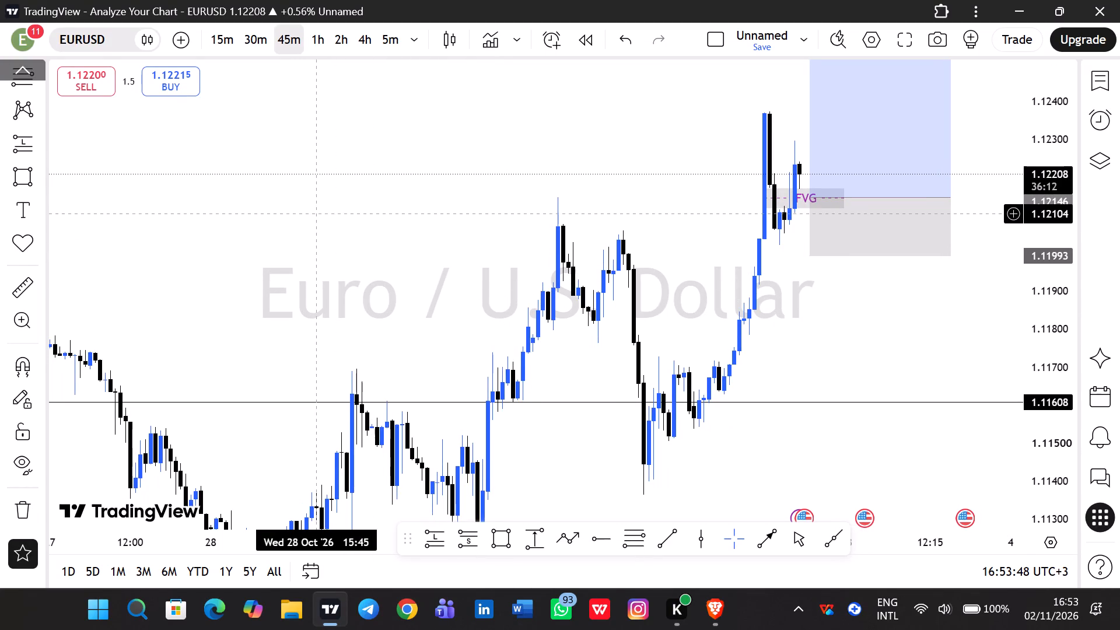
drag(316, 214, 372, 138)
drag(787, 438, 781, 411)
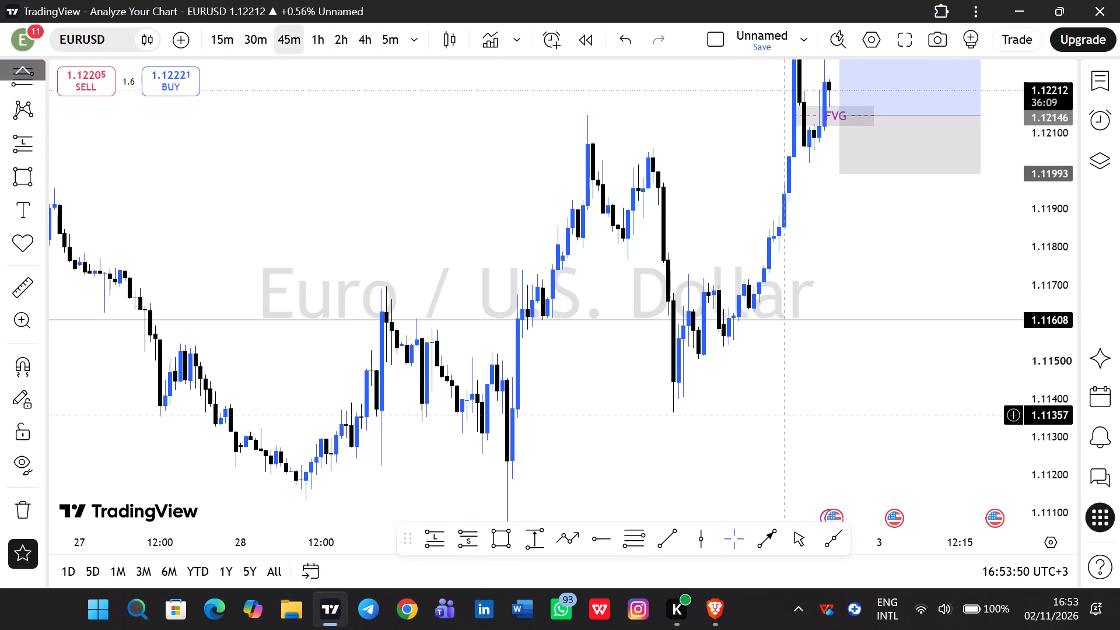
drag(781, 411, 786, 415)
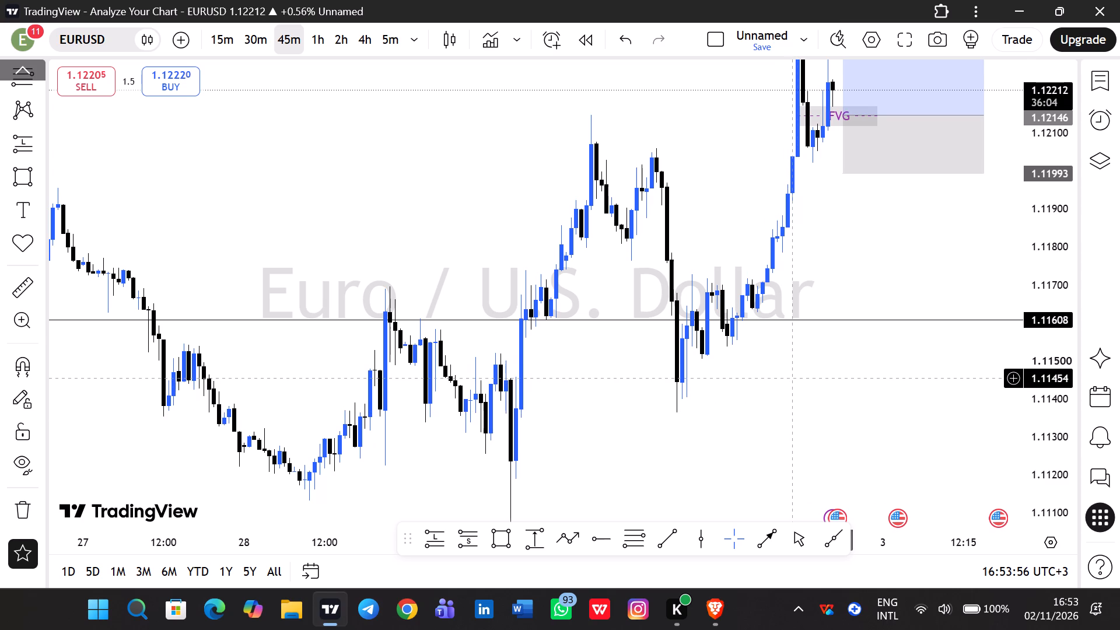
drag(789, 475, 800, 419)
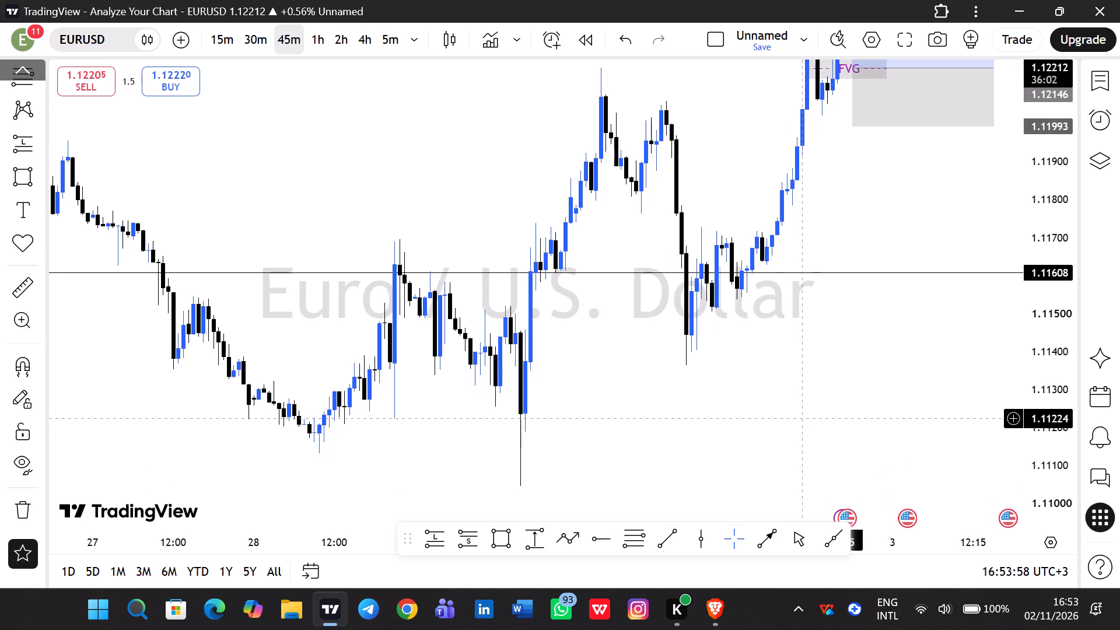
drag(810, 451, 810, 453)
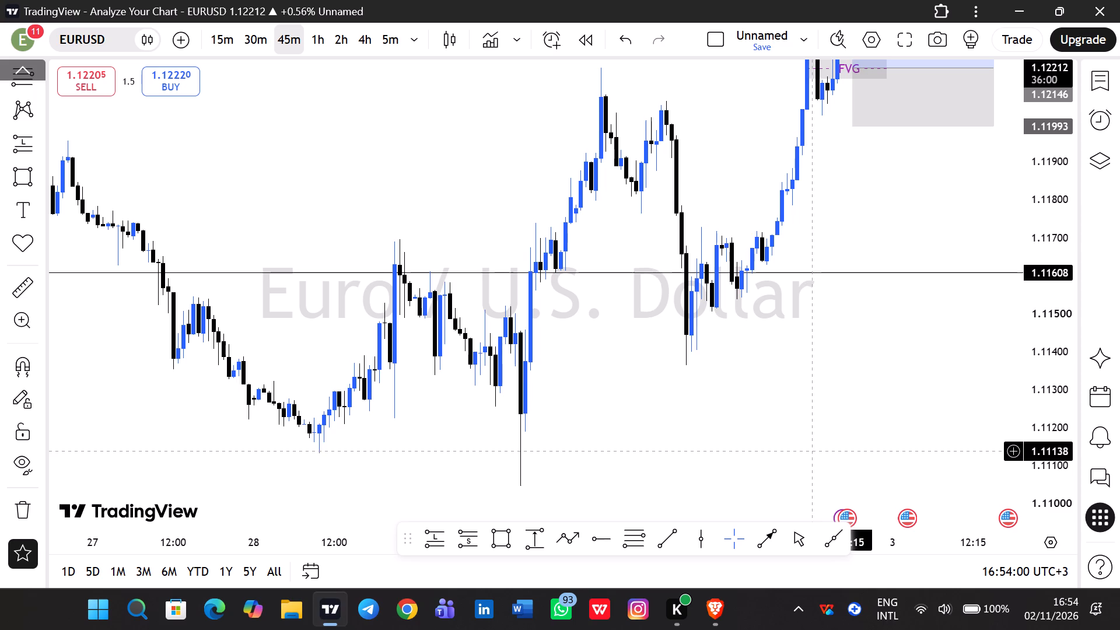
drag(810, 453, 784, 491)
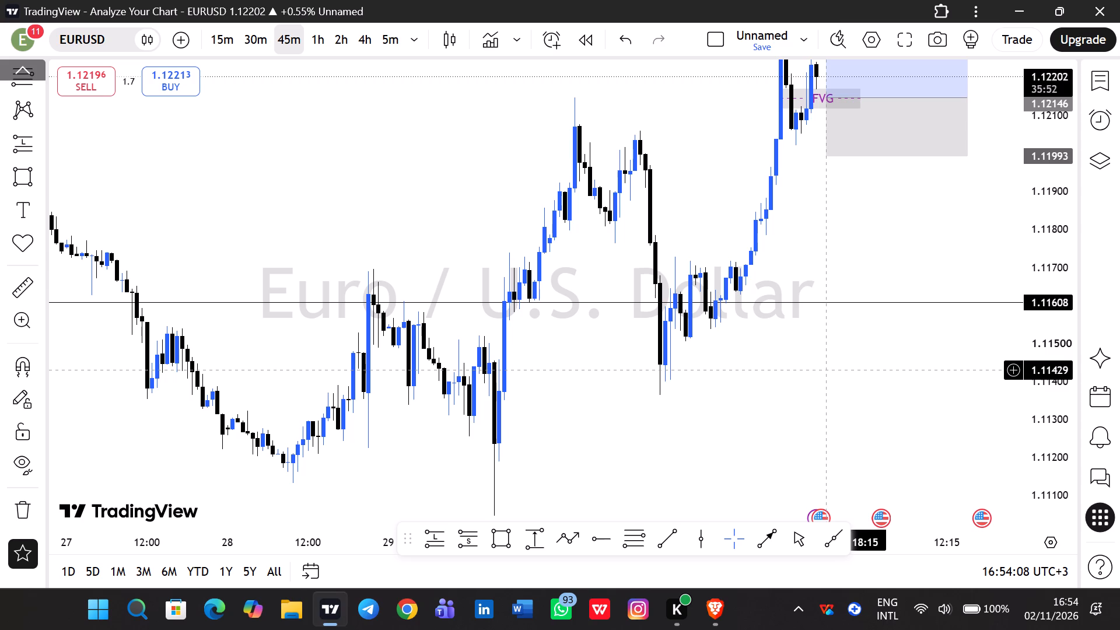
drag(828, 370, 789, 406)
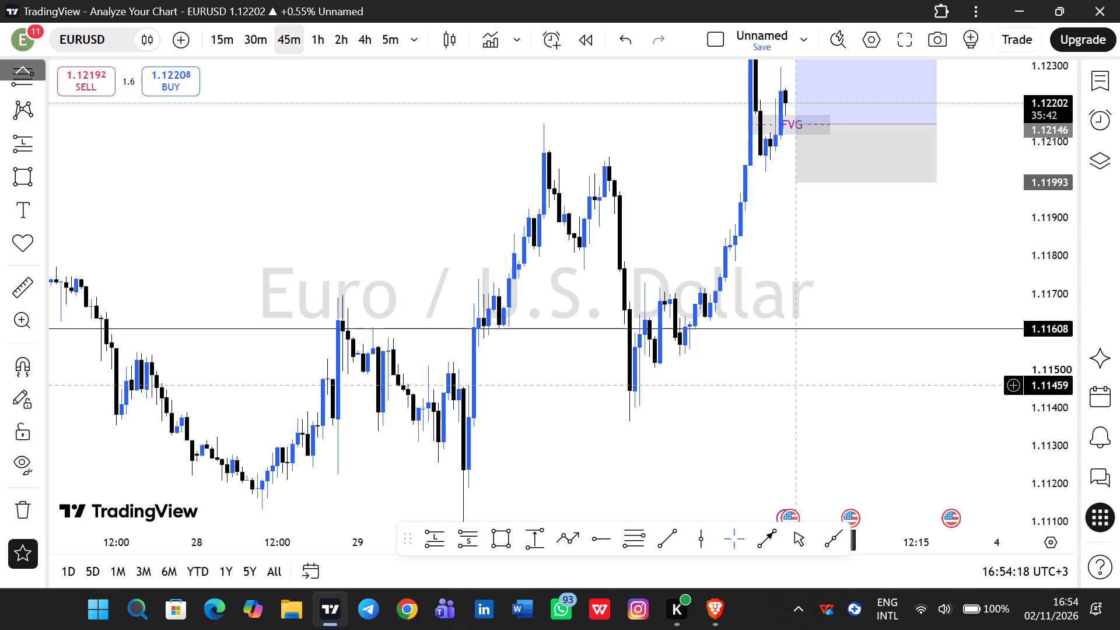
drag(798, 384, 800, 435)
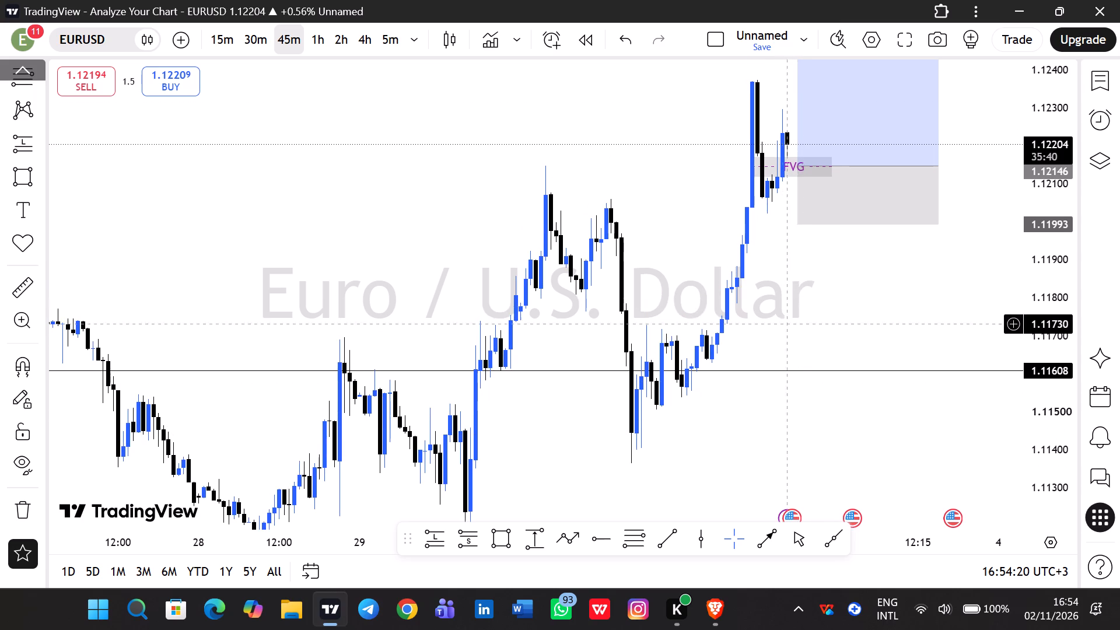
drag(803, 304, 750, 369)
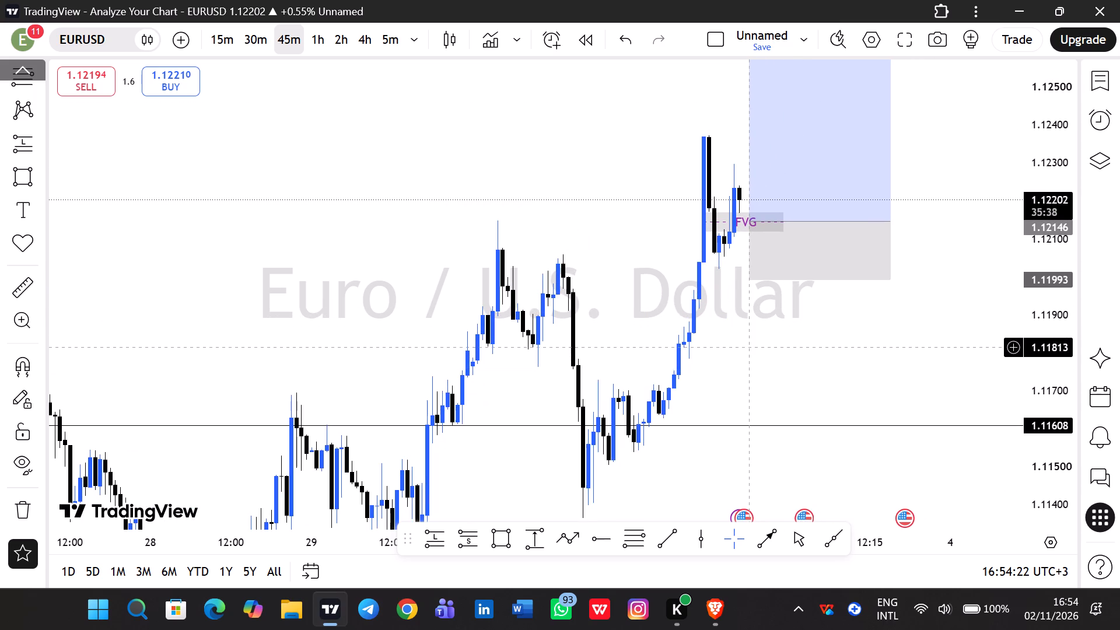
drag(752, 345, 730, 430)
drag(559, 240, 540, 325)
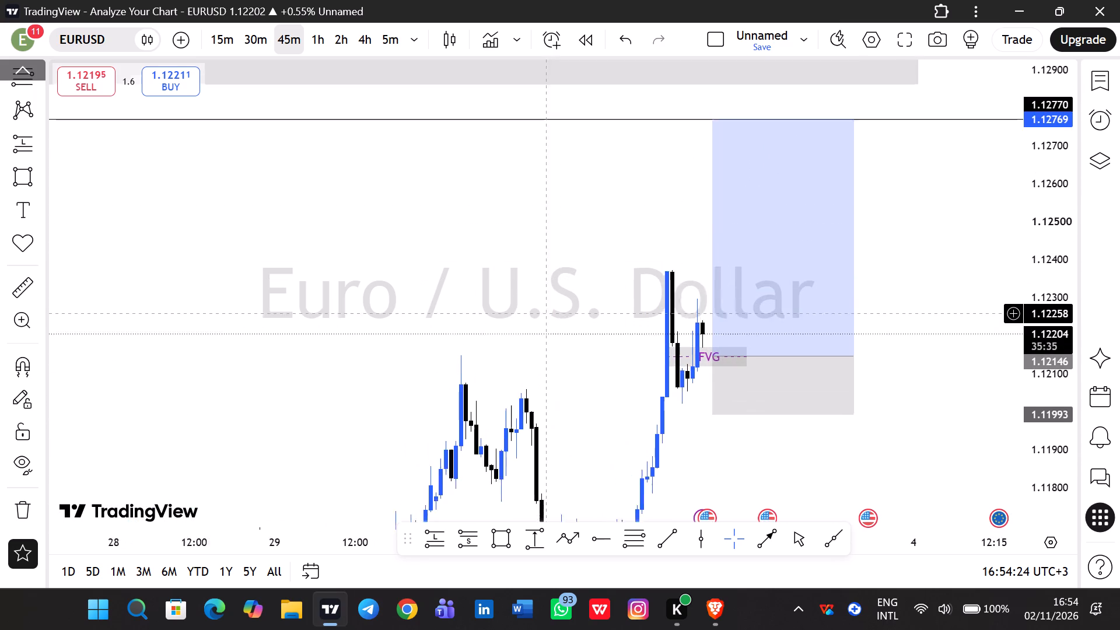
drag(540, 325, 534, 332)
drag(549, 338, 529, 313)
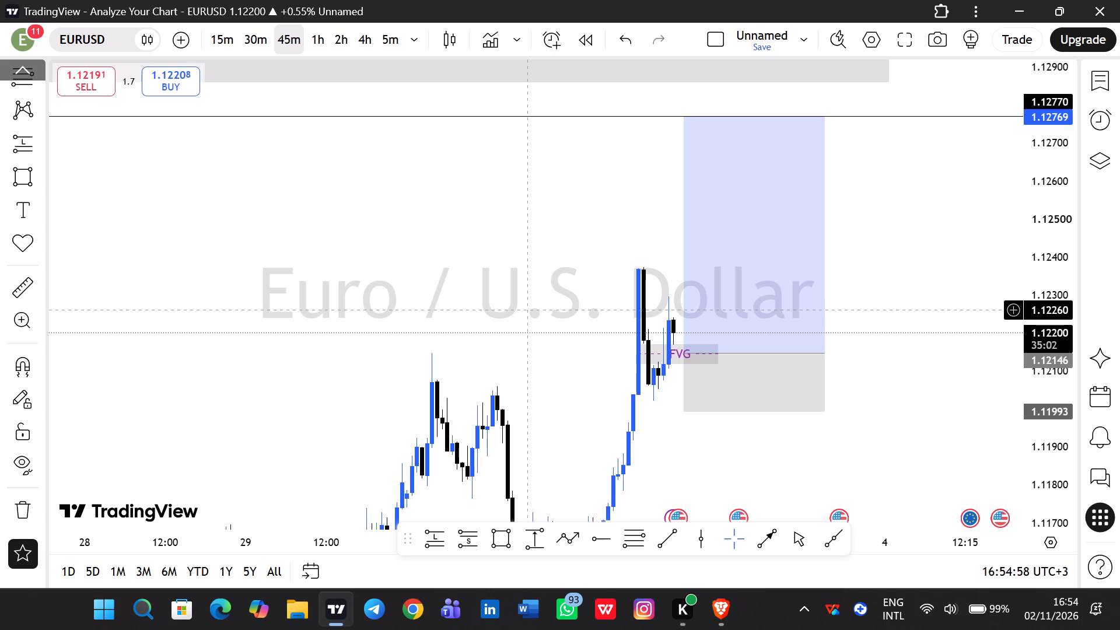
Shift the EURUSD long position slightly earlier so it starts at the latest candle, keeping its entry, stop and target prices.
drag(521, 286, 497, 288)
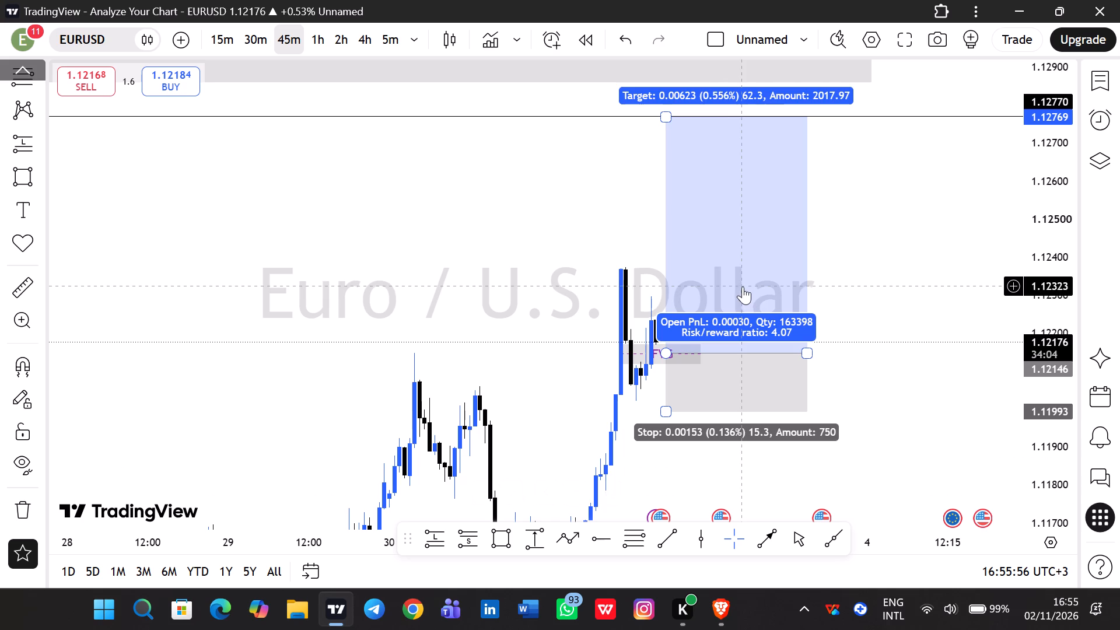
drag(749, 296, 742, 296)
click(888, 325)
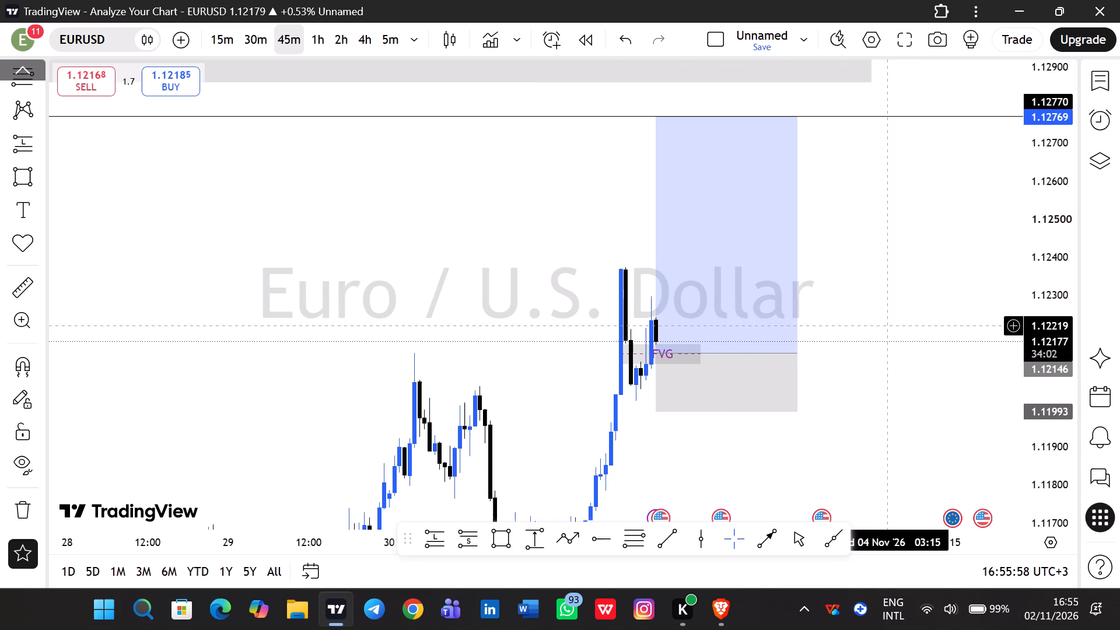